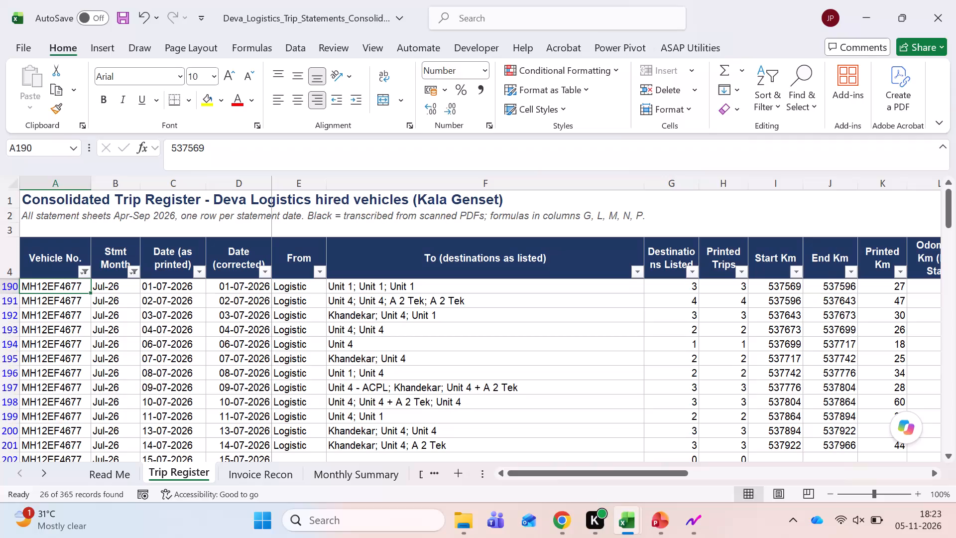
Switch to the Kala Pvt Ltd freight presentation in PowerPoint and save it.
key(ctrl+Left)
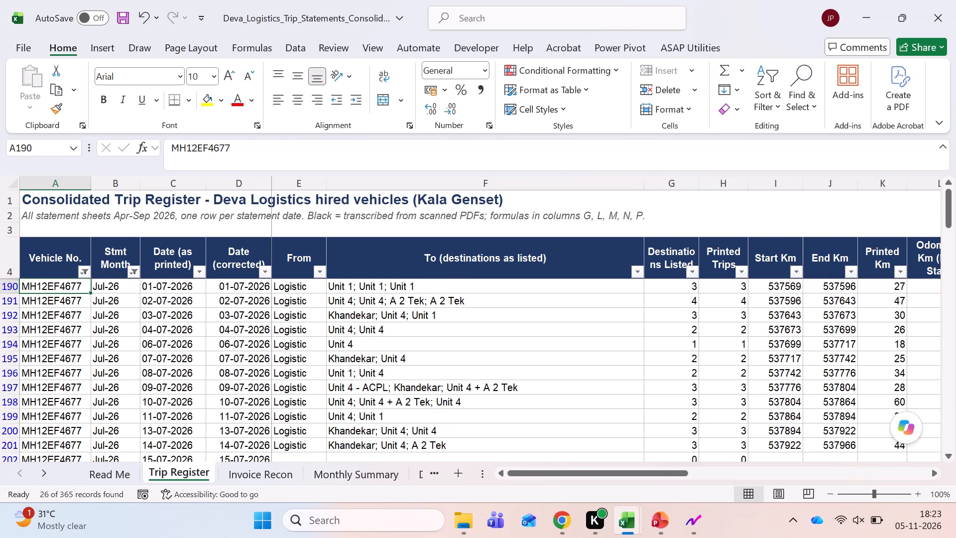
click(651, 527)
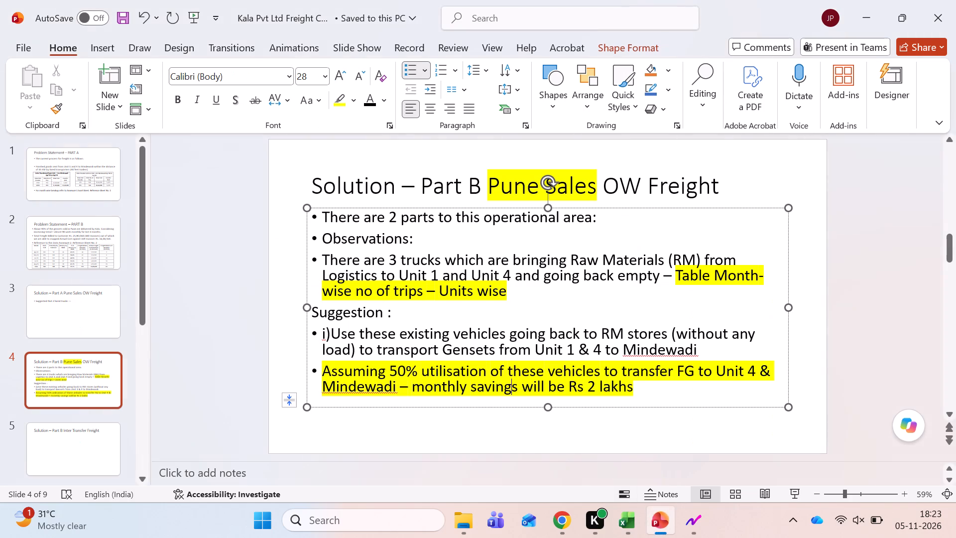
key(ctrl+s)
click(507, 298)
key(alt+Tab)
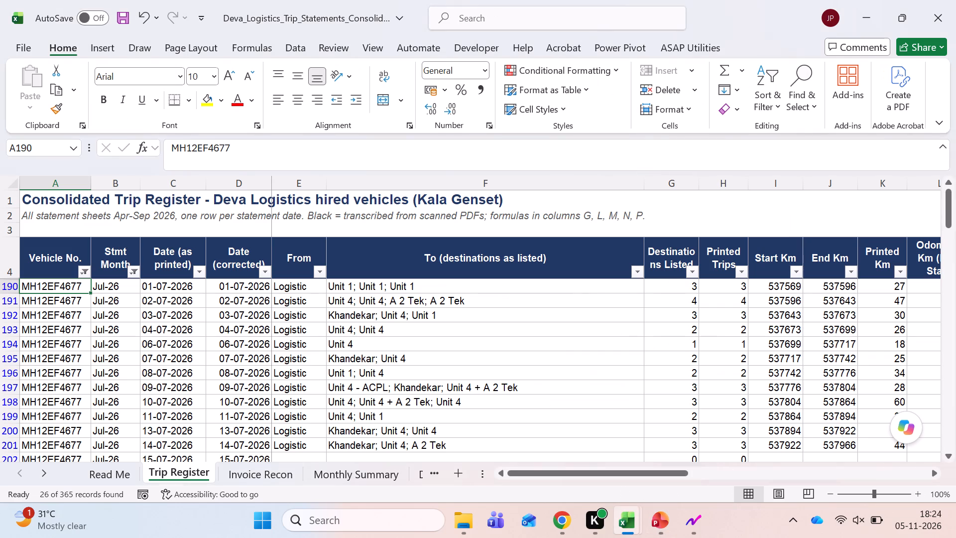
key(Right)
key(Right)
key(Right)
key(Right)
key(Right)
key(Right)
key(Left)
key(Left)
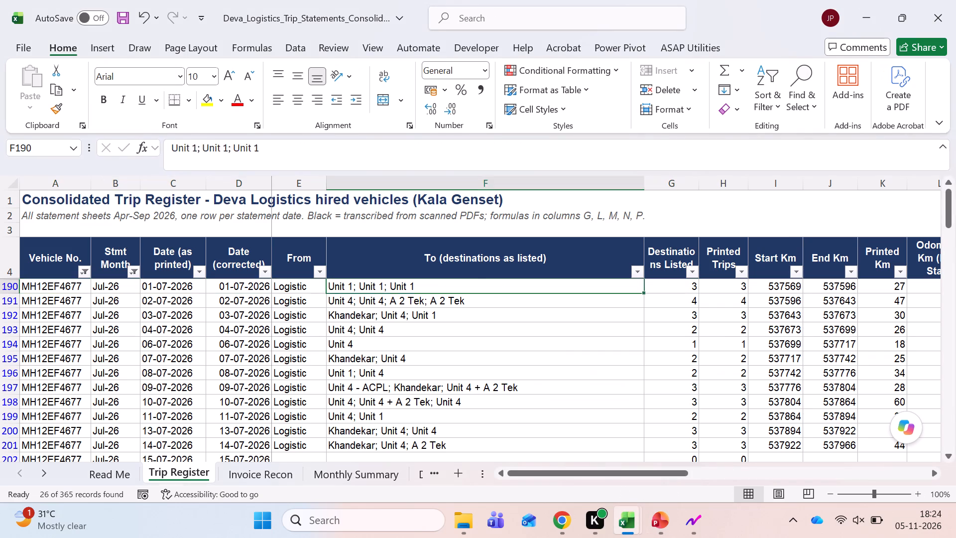
key(Right)
key(Down)
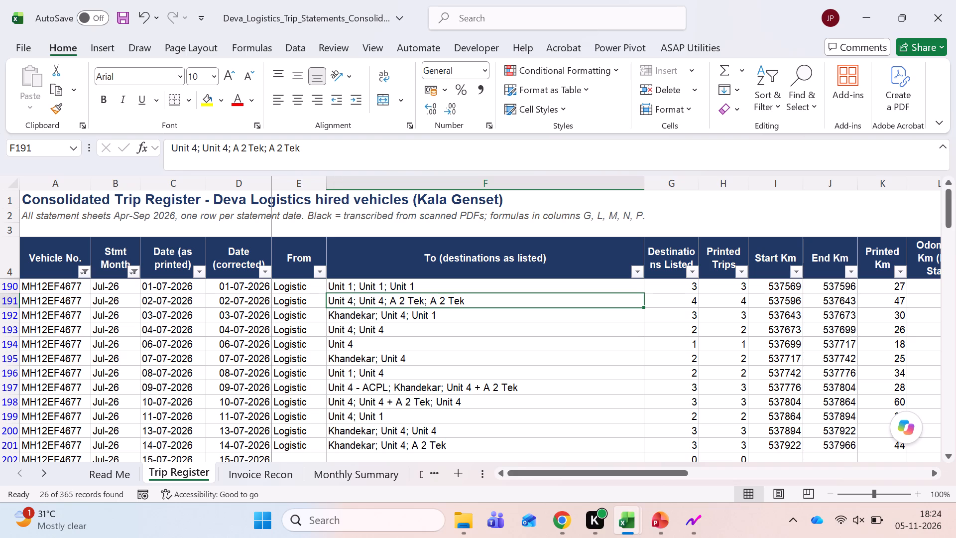
Delete the Data Flags sheet from the Deva Logistics workbook.
key(ctrl+Page_Down)
key(ctrl+Page_Down)
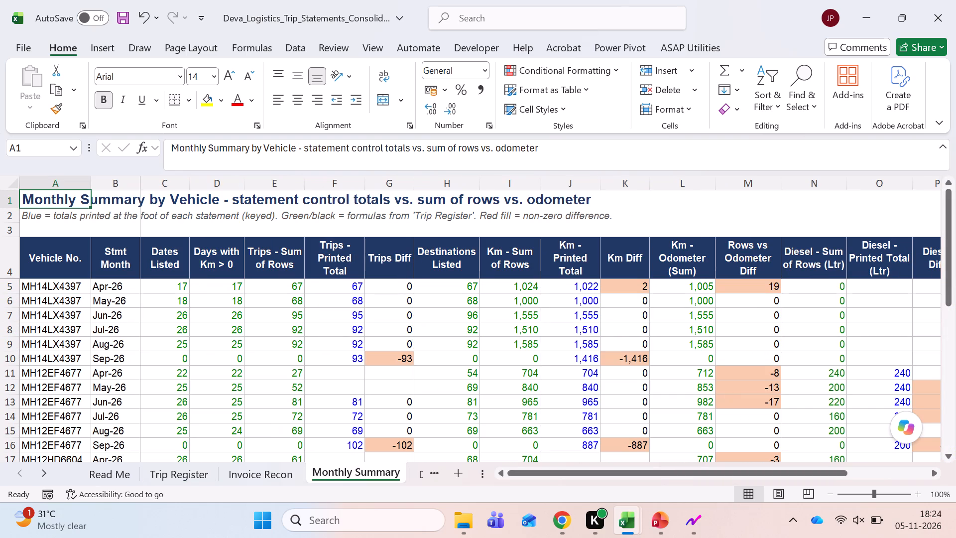
key(ctrl+Page_Down)
key(ctrl+Page_Down)
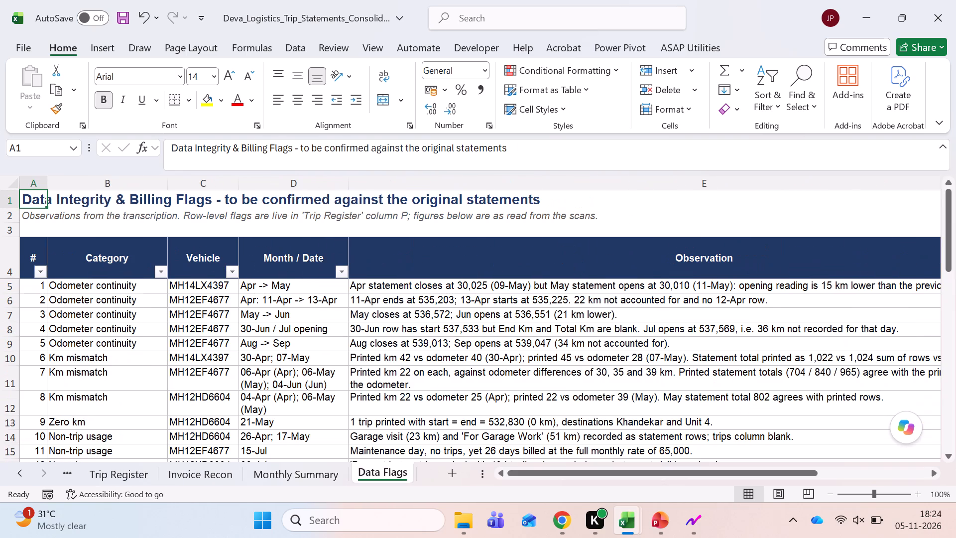
right_click(386, 473)
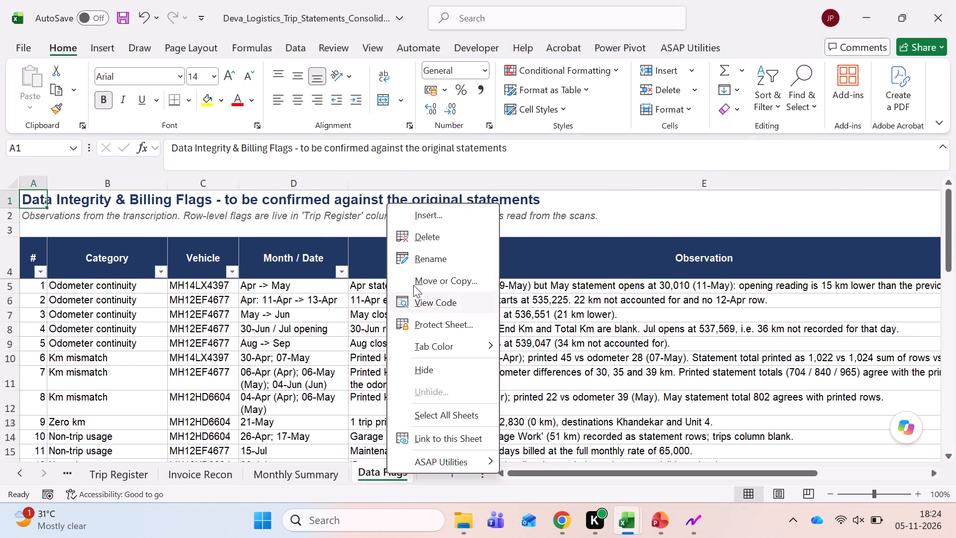
click(425, 240)
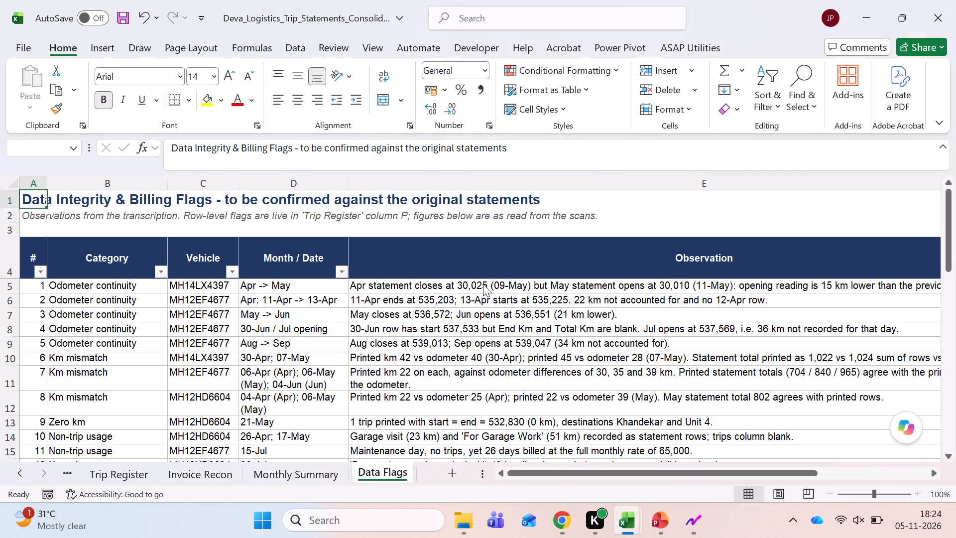
click(504, 297)
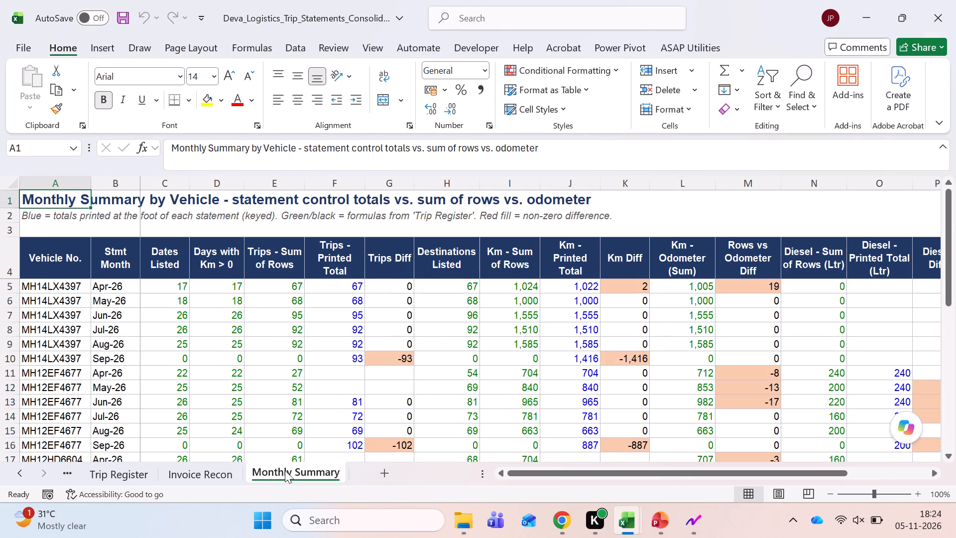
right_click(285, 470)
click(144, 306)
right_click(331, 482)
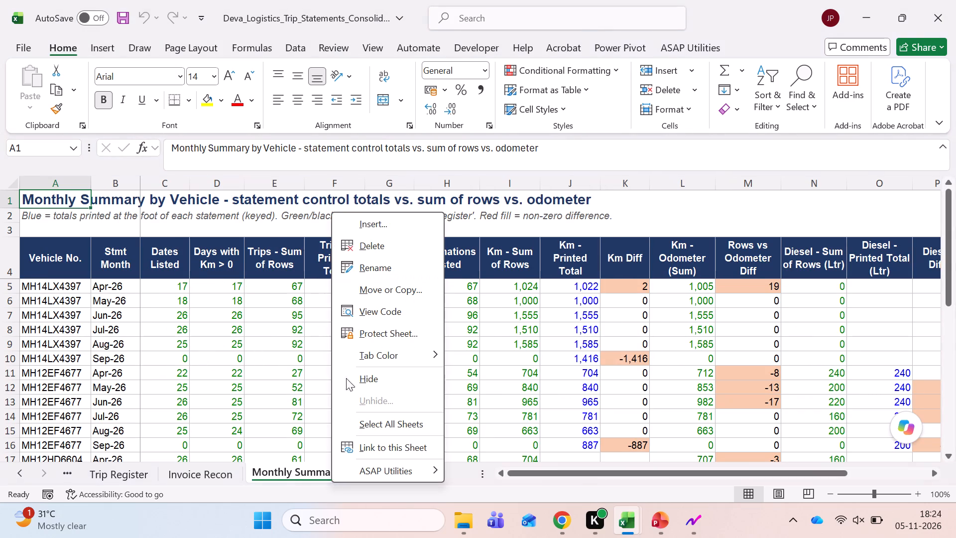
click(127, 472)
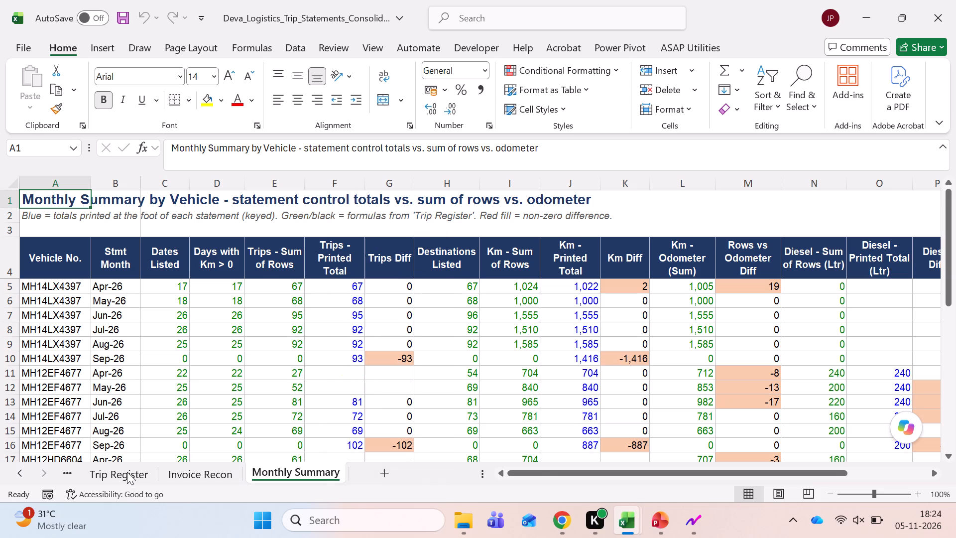
Remove the filters from the Trip Register sheet so that all vehicles and months are listed.
key(ctrl+Page_Up)
key(ctrl+Page_Up)
key(ctrl+Page_Up)
key(ctrl+Page_Down)
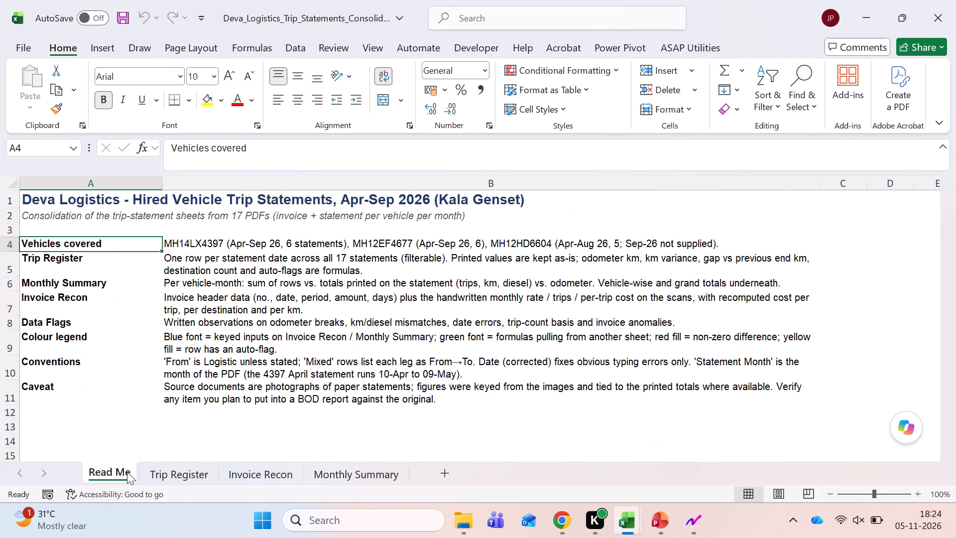
key(ctrl+Left)
key(ctrl+Up)
key(Right)
key(Right)
key(Down)
key(Left)
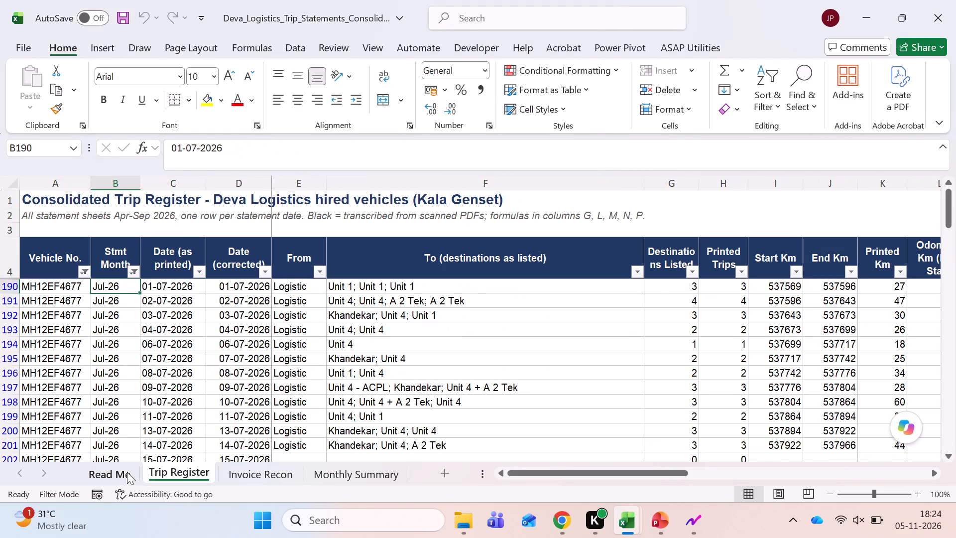
key(ctrl+shift+l)
Convert Trip Register rows 190 to 369, columns A to R, to plain values by pasting them over themselves.
key(ctrl+Left)
key(Right)
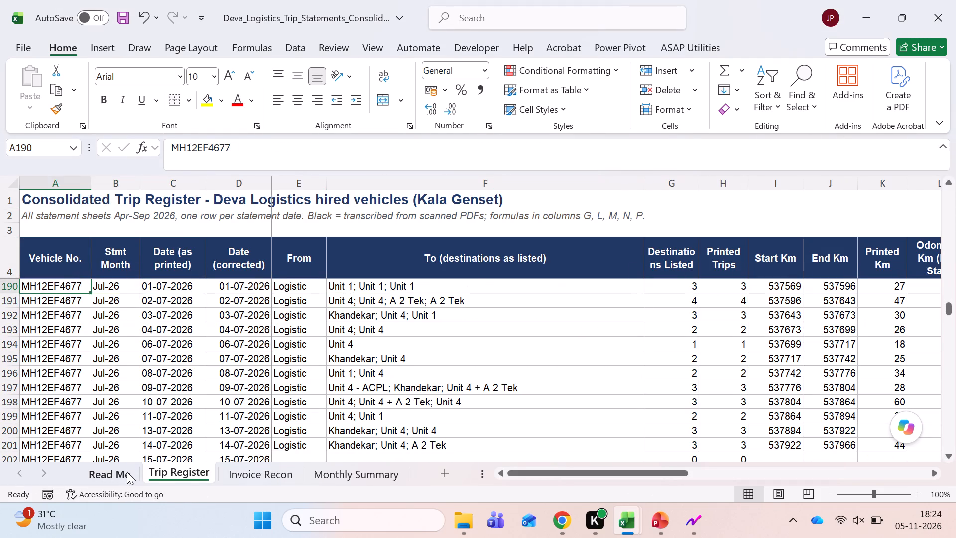
key(Left)
key(ctrl+shift+Right)
key(shift+Right)
key(shift+Right)
key(shift+Right)
key(shift+Right)
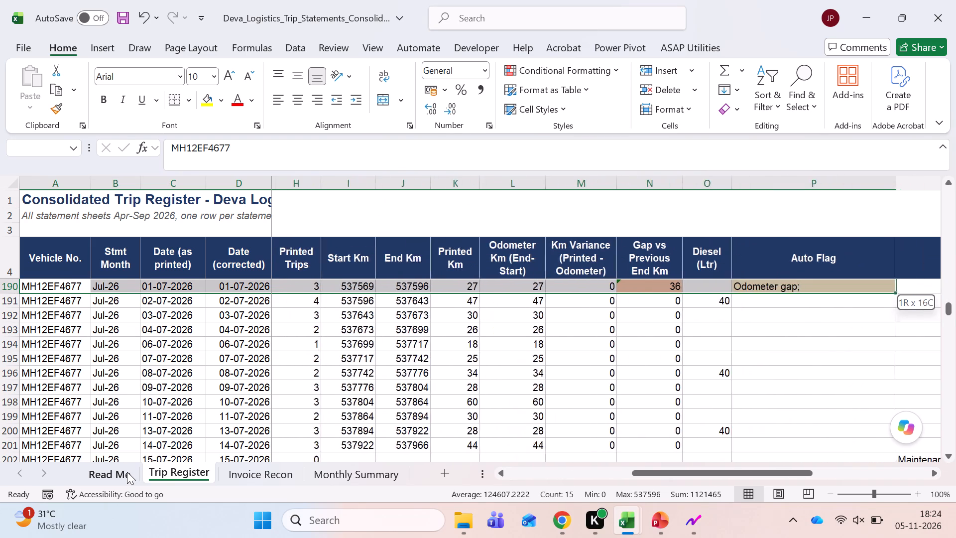
key(shift+Right)
key(shift+Right)
key(shift+Left)
key(shift+Left)
key(ctrl+shift+Down)
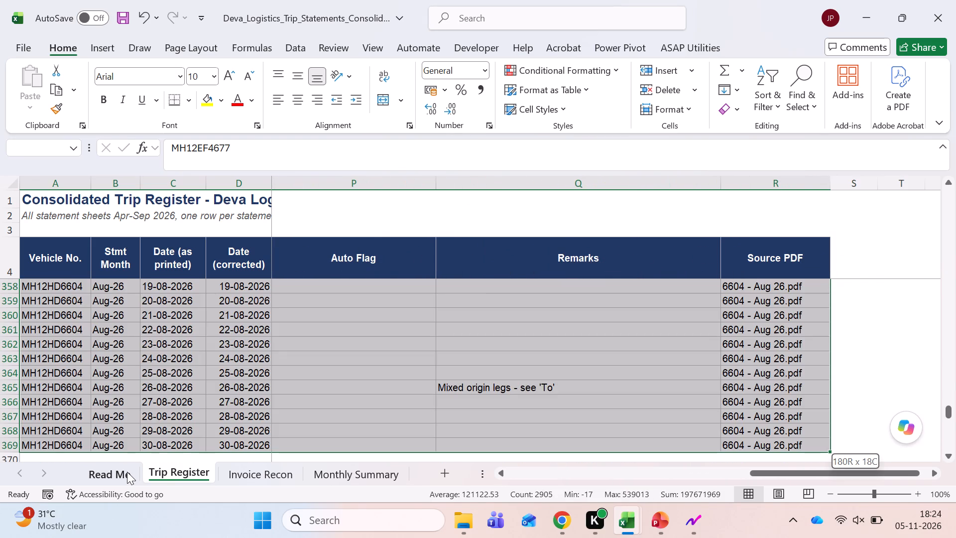
key(ctrl+c)
key(alt+e)
text(sv)
key(Return)
key(Escape)
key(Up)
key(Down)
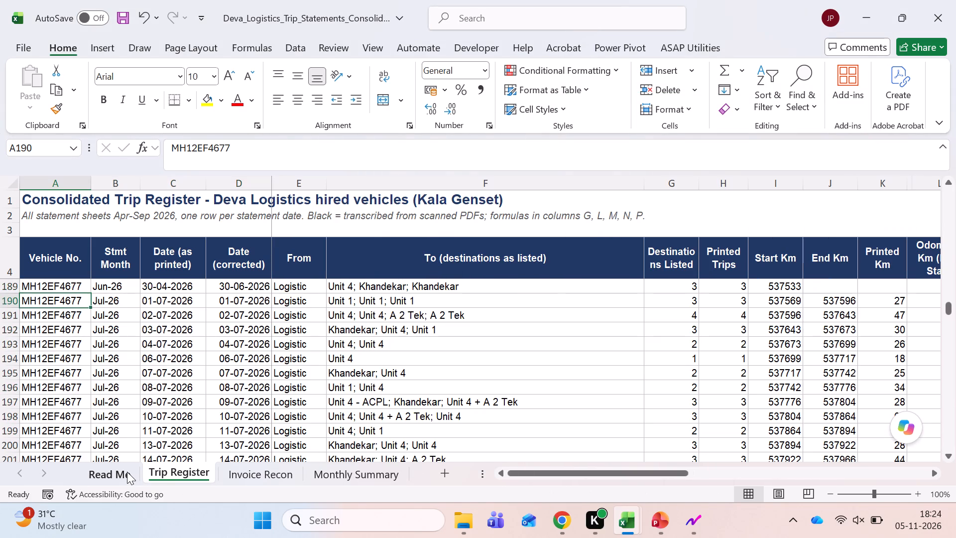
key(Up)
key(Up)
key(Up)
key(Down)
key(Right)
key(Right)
Delete the Invoice Recon sheet from the workbook.
key(ctrl+Page_Down)
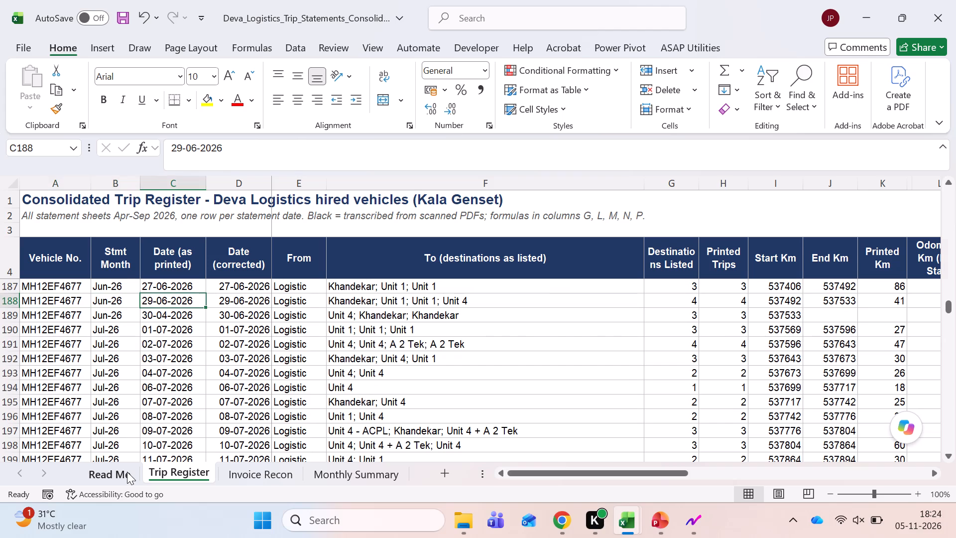
right_click(252, 471)
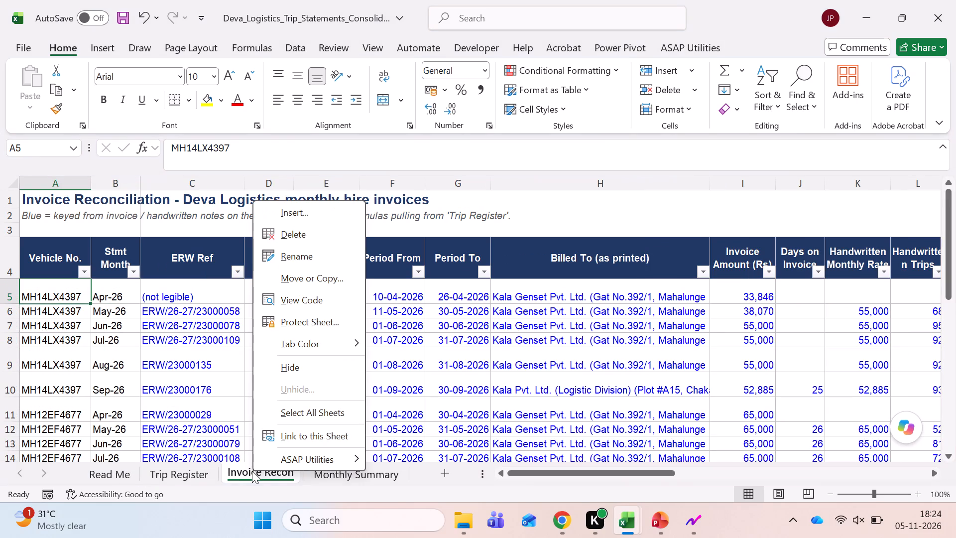
click(272, 236)
drag(509, 291, 516, 291)
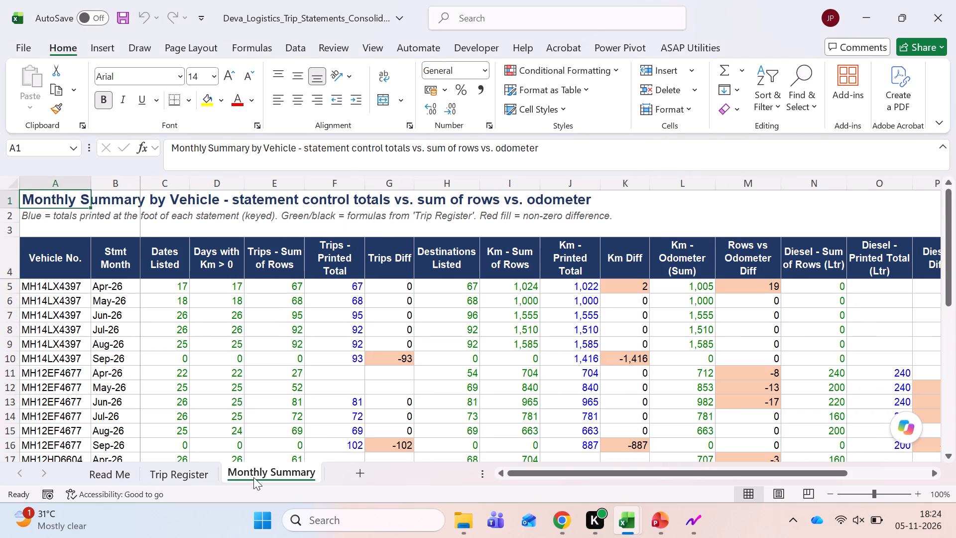
Delete the Monthly Summary sheet from the workbook.
right_click(253, 477)
click(310, 243)
click(510, 288)
Delete the Read Me sheet, keeping only the Trip Register.
click(111, 480)
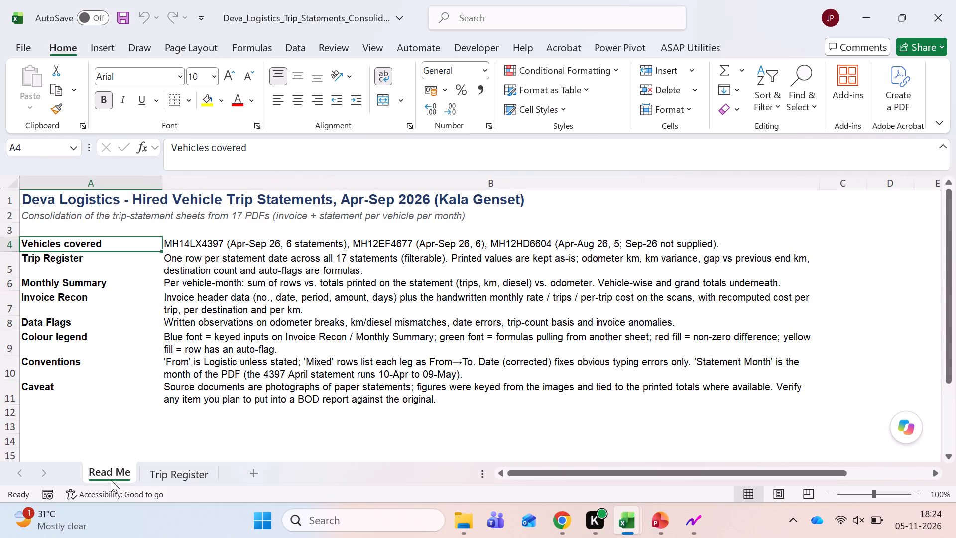
right_click(111, 480)
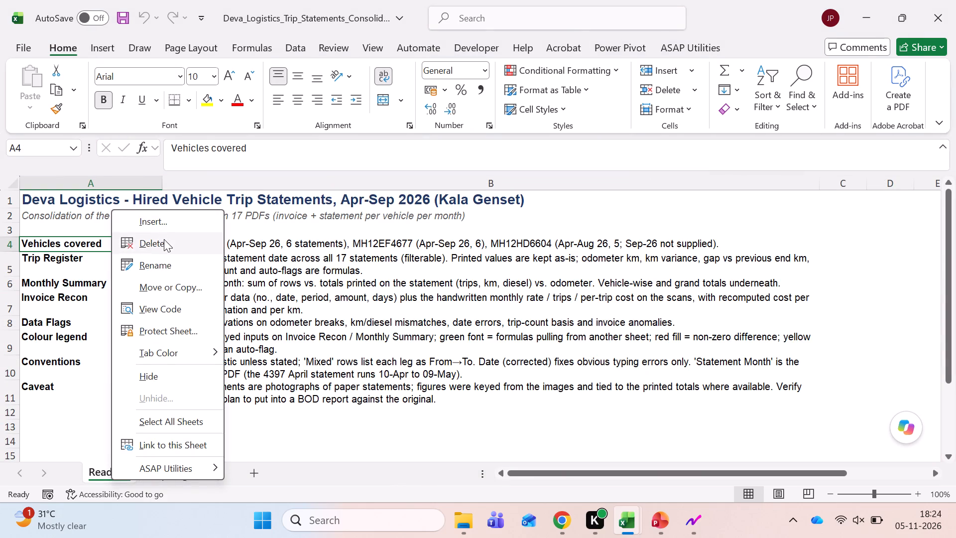
click(164, 239)
click(495, 285)
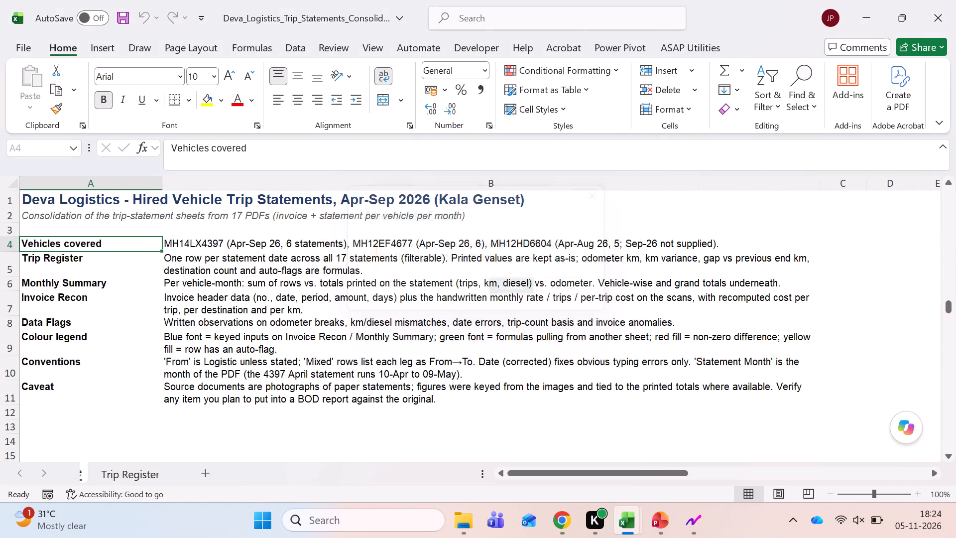
Set the font of the entire Trip Register sheet to Calibri, size 10.
click(111, 270)
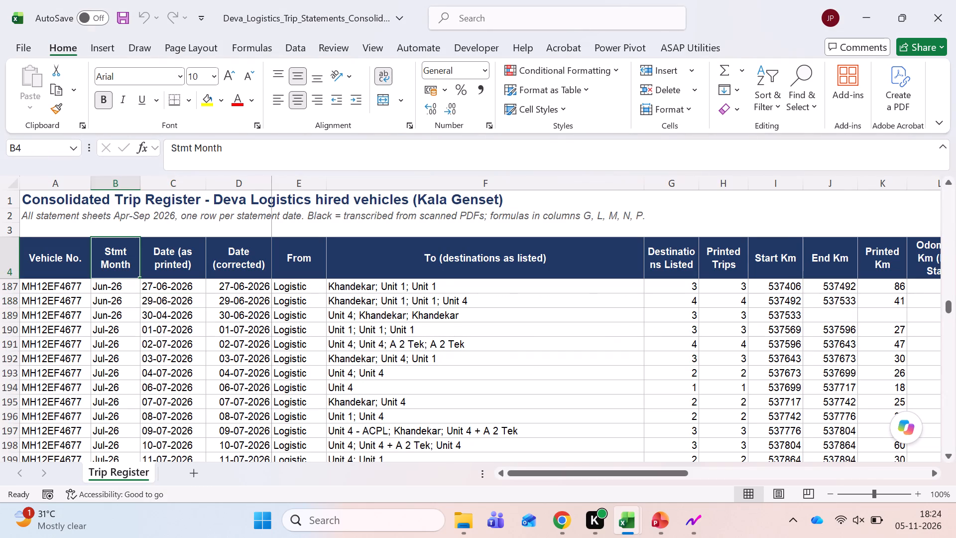
click(15, 185)
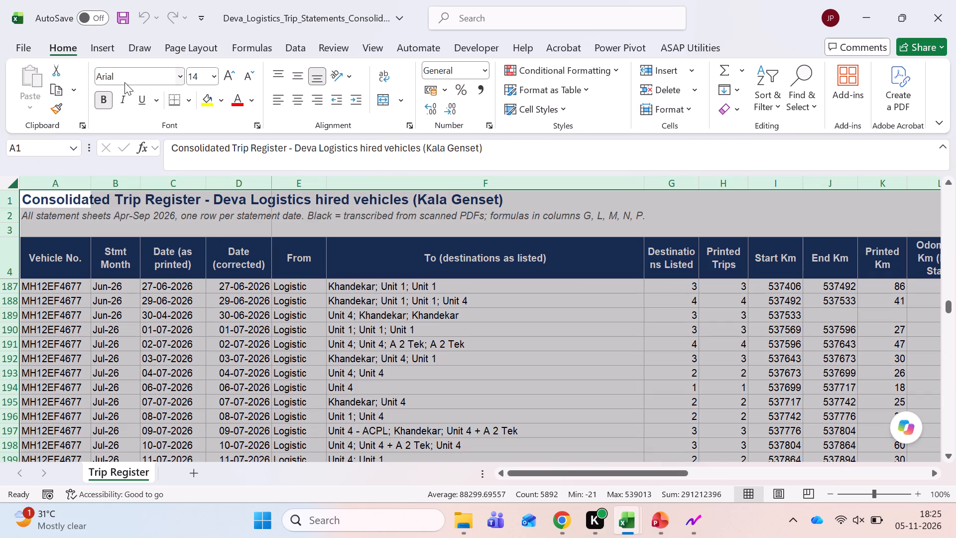
click(126, 80)
text(cali)
key(Return)
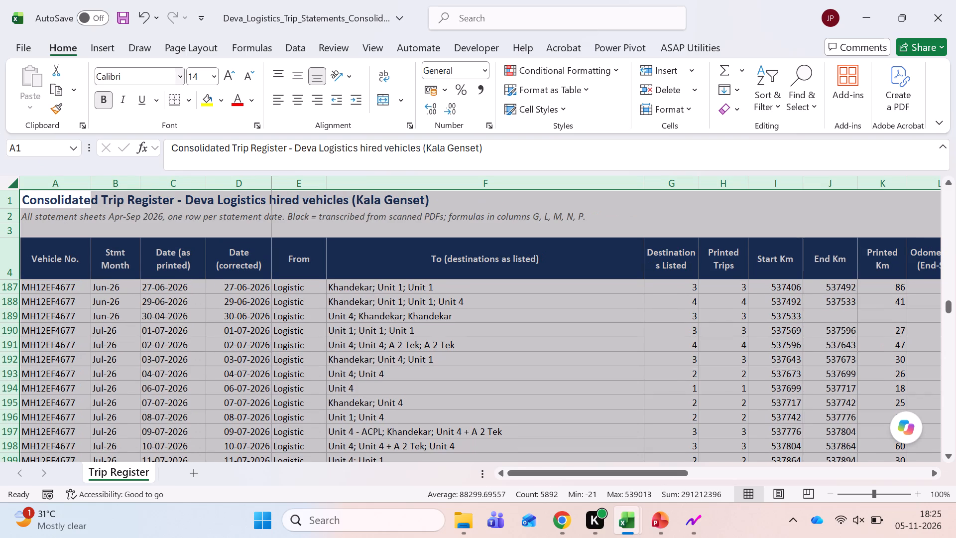
click(199, 76)
text(10)
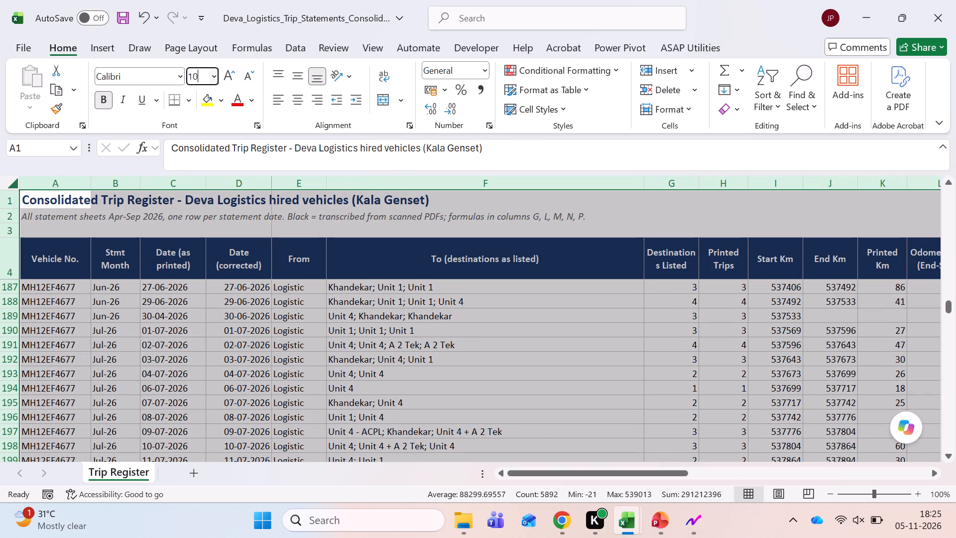
key(Return)
click(358, 270)
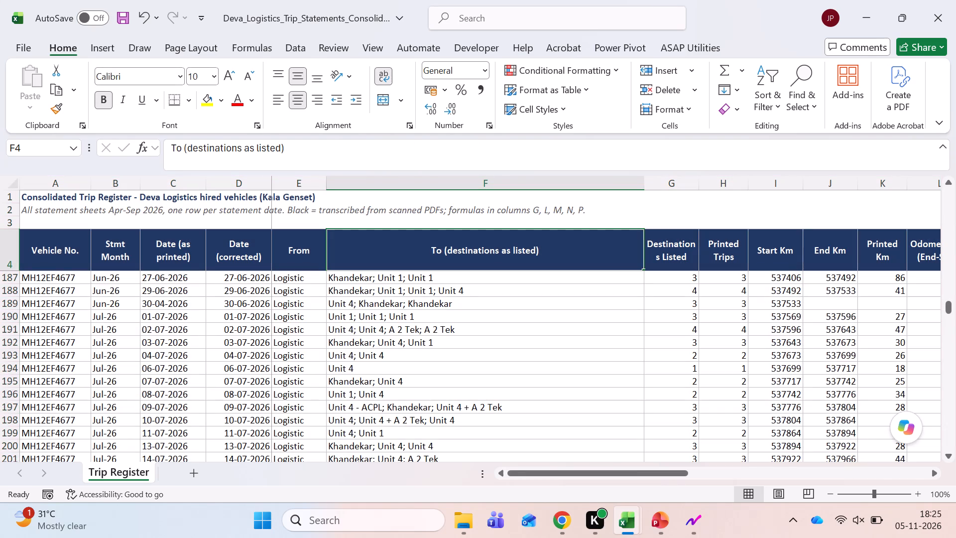
click(364, 279)
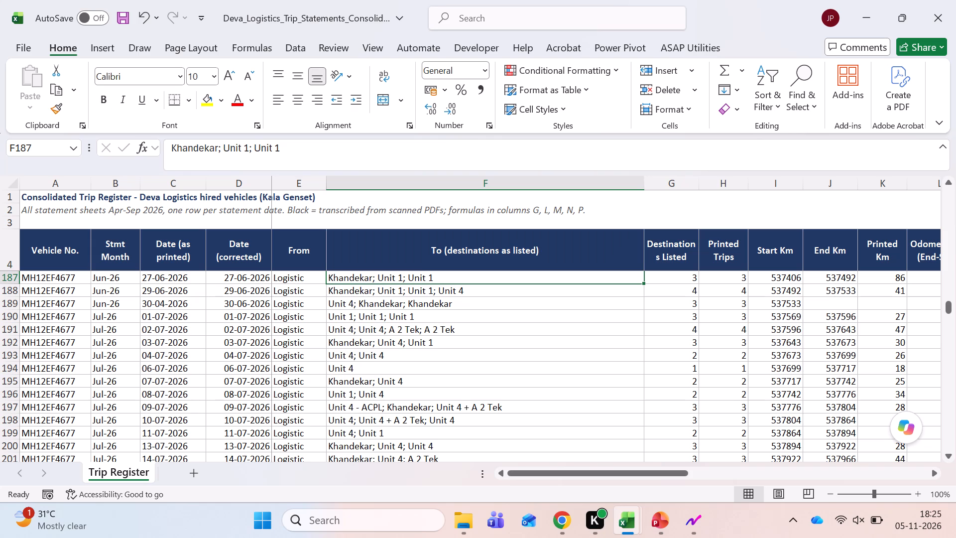
key(ctrl+Right)
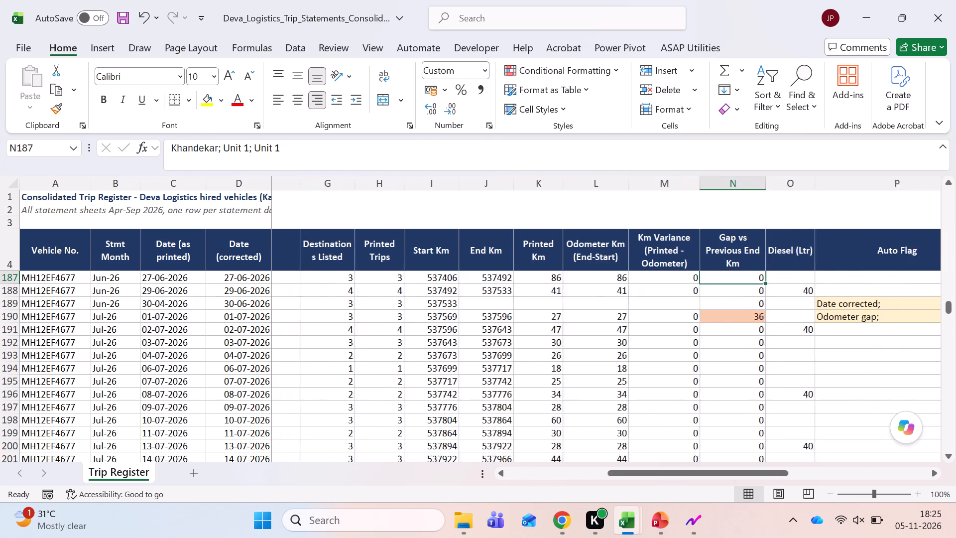
key(ctrl+Left)
key(ctrl+Left)
key(ctrl+Left)
key(ctrl+Left)
key(Right)
key(Up)
key(Right)
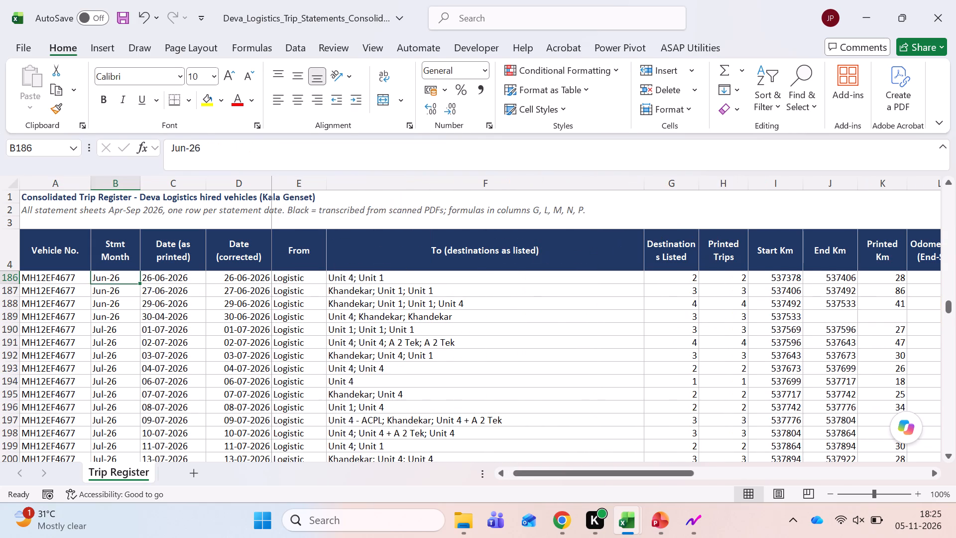
Turn on filters for the Trip Register's header row 4.
key(Right)
key(Up)
key(Up)
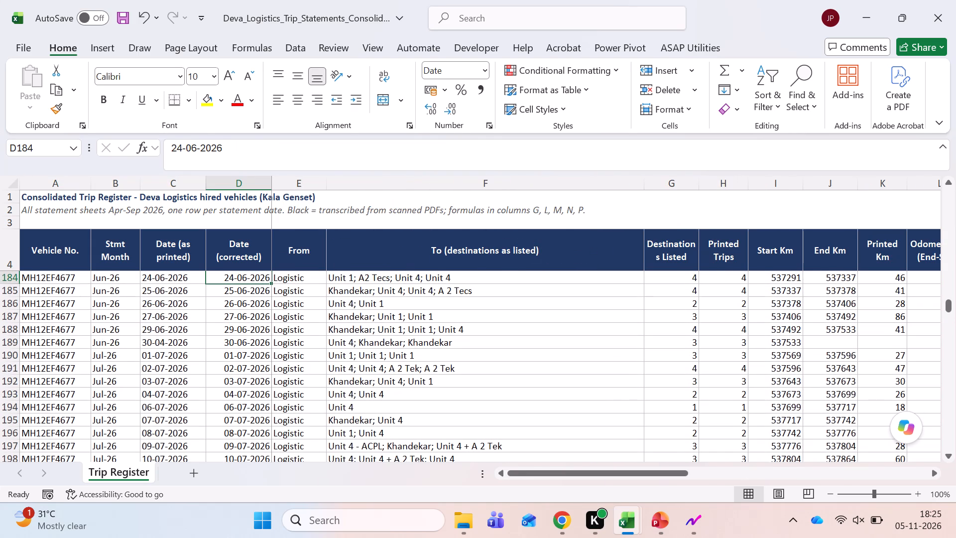
key(ctrl+Up)
key(Down)
key(Up)
key(shift+space)
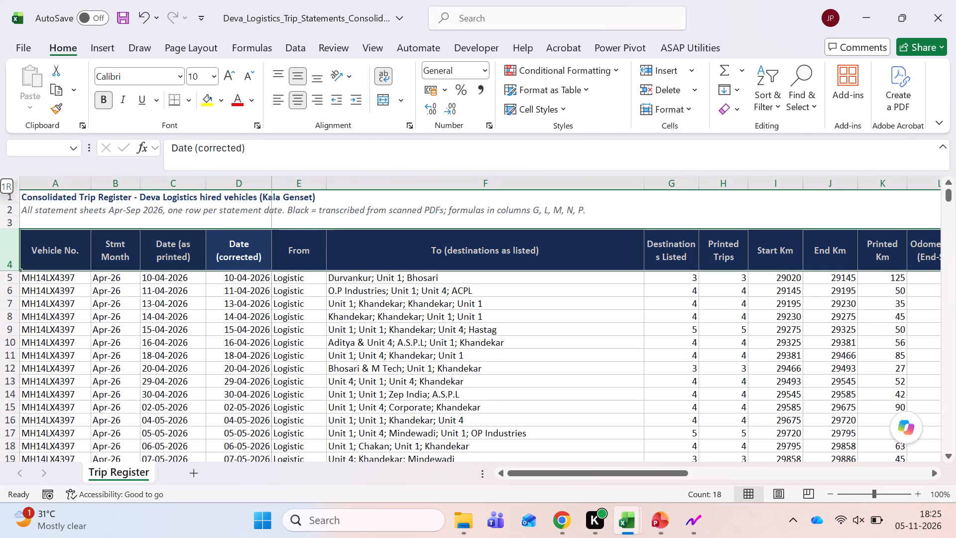
key(ctrl+shift+l)
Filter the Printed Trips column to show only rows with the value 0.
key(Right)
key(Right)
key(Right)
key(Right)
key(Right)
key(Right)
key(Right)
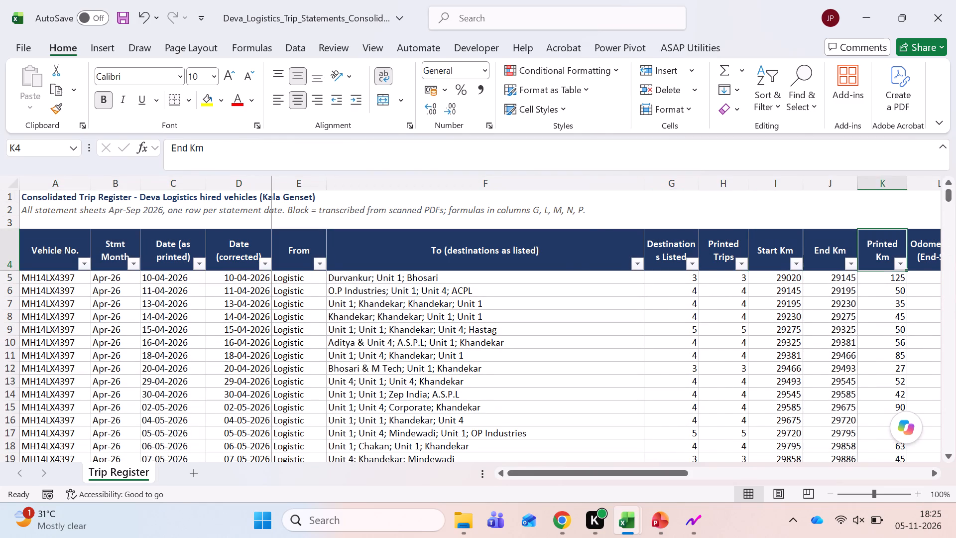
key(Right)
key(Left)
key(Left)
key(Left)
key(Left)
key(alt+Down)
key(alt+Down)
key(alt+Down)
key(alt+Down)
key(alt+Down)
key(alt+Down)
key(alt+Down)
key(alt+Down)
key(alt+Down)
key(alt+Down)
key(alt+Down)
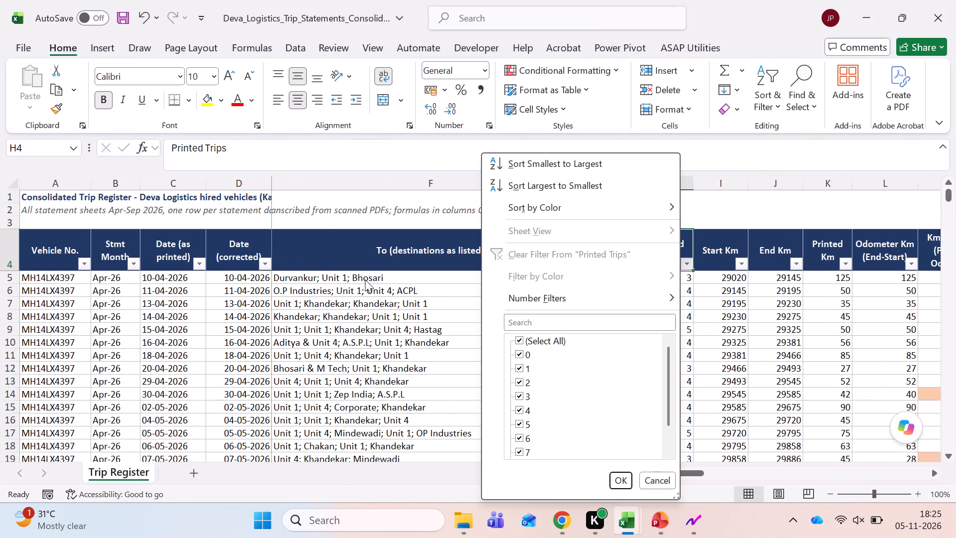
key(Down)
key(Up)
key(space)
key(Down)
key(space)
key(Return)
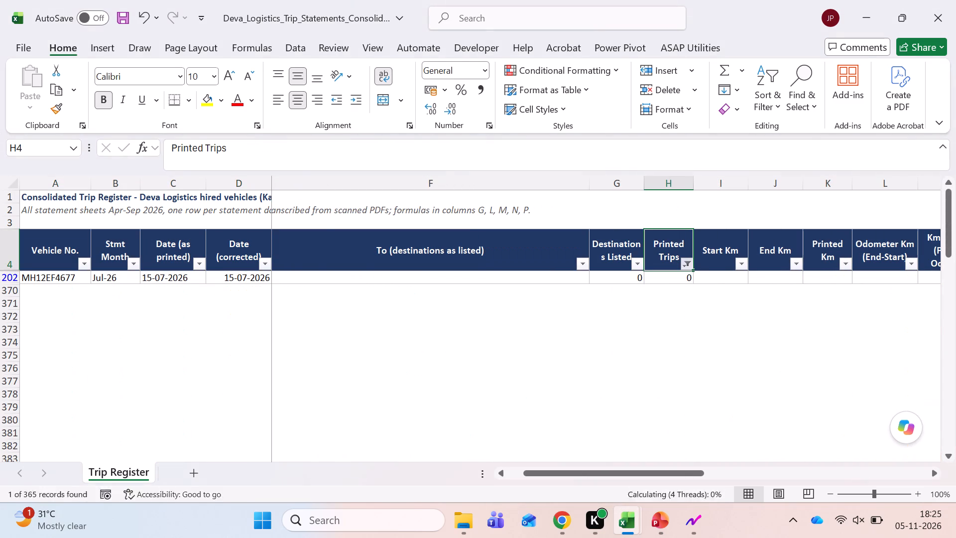
Change the Printed Trips filter so that only blank entries are shown, and check their Destinations Listed values.
key(Down)
key(Up)
key(alt+Down)
key(alt+Down)
key(alt+Down)
key(alt+Down)
key(alt+Down)
key(alt+Down)
key(alt+Down)
key(alt+Down)
key(alt+Down)
key(alt+Down)
key(alt+Down)
key(alt+Down)
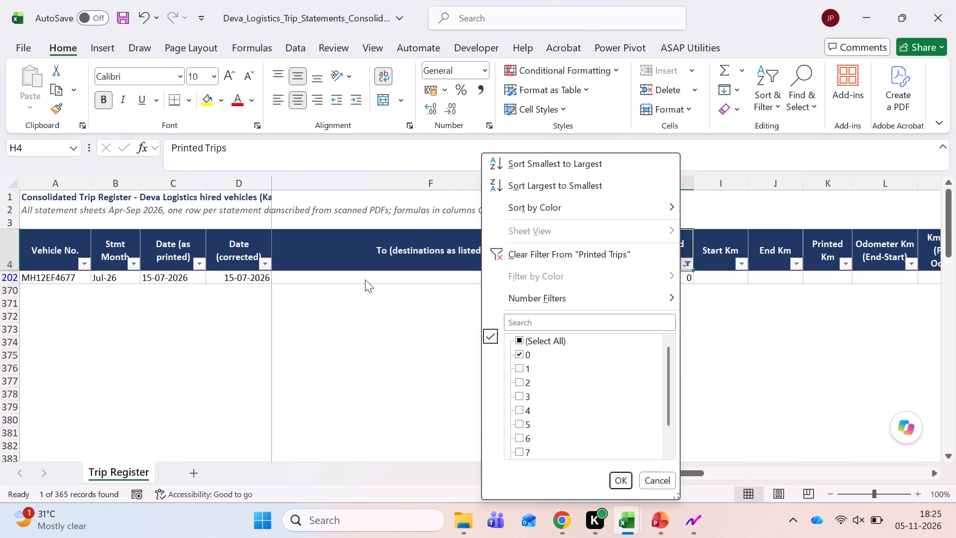
key(Down)
key(Up)
key(space)
key(End)
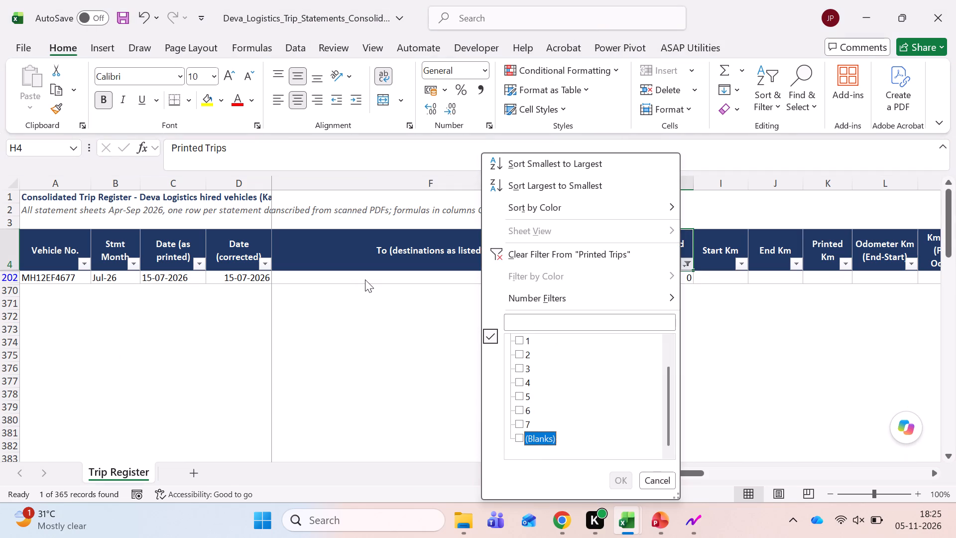
key(space)
key(Return)
key(Down)
key(Left)
key(ctrl+shift+Down)
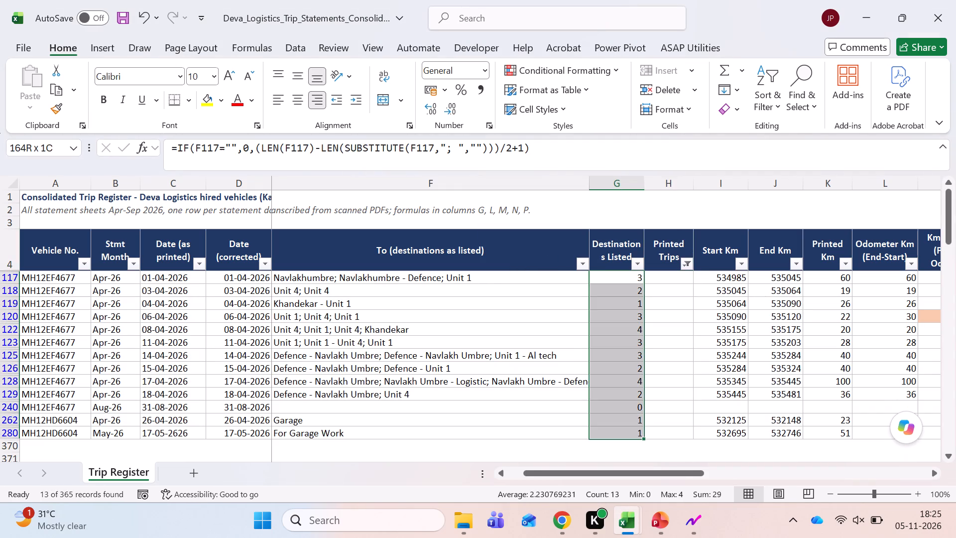
key(Up)
key(Down)
key(Left)
key(Left)
key(ctrl+Left)
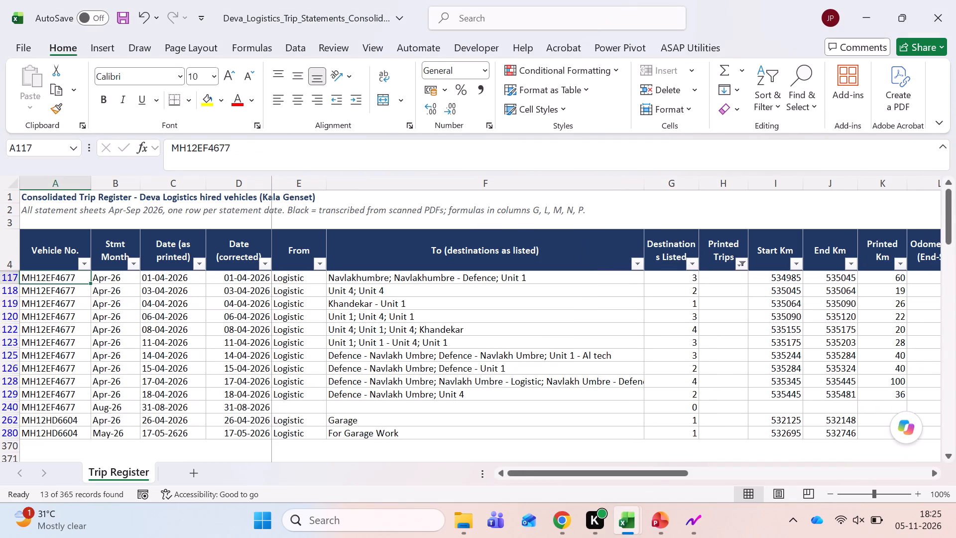
key(Right)
key(Left)
key(Up)
key(alt+Down)
key(Down)
key(Down)
key(Down)
key(Down)
key(Down)
key(Down)
key(Down)
key(Down)
key(Down)
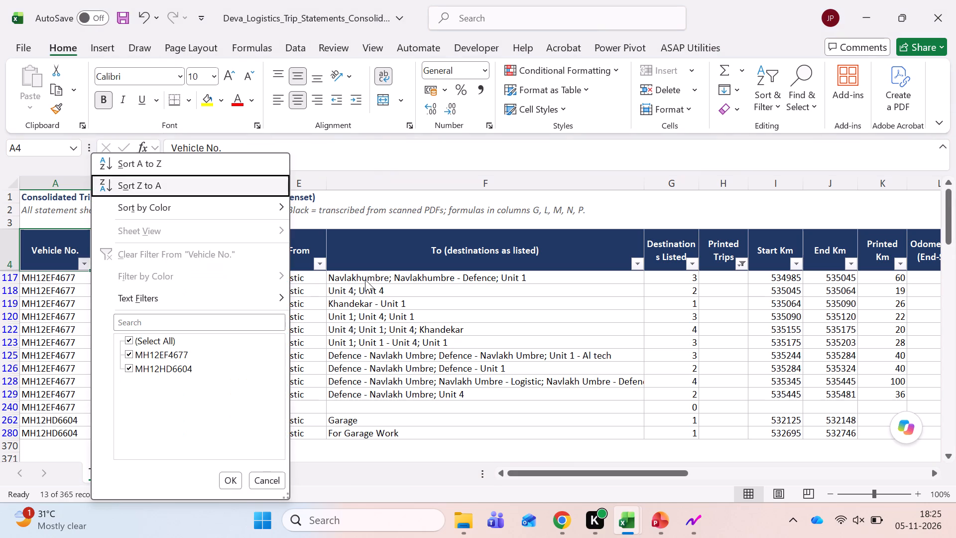
key(space)
key(Down)
key(space)
key(Return)
key(Down)
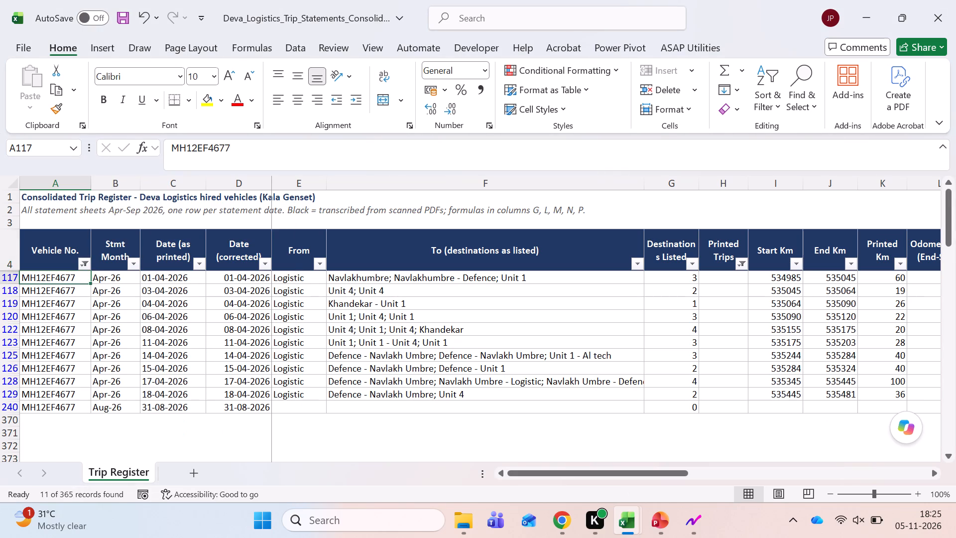
Filter the Stmt Month column to show only Apr-26 rows.
key(Right)
key(ctrl+shift+Down)
key(Right)
key(Left)
key(Up)
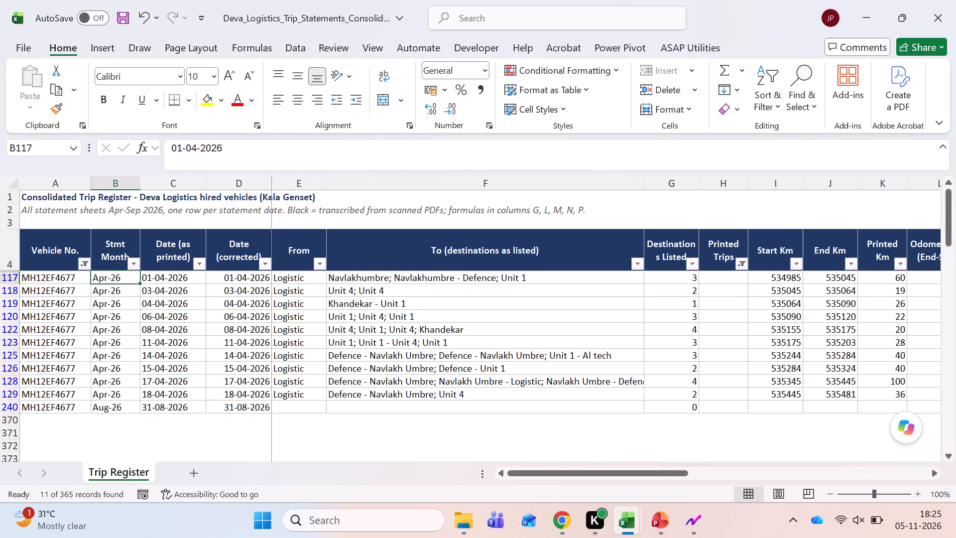
key(alt+Down)
key(alt+Down)
key(alt+Down)
key(alt+Down)
key(alt+Down)
key(alt+Down)
key(alt+Down)
key(alt+Down)
key(alt+Down)
key(alt+Down)
key(alt+Down)
key(space)
key(Down)
key(space)
key(Return)
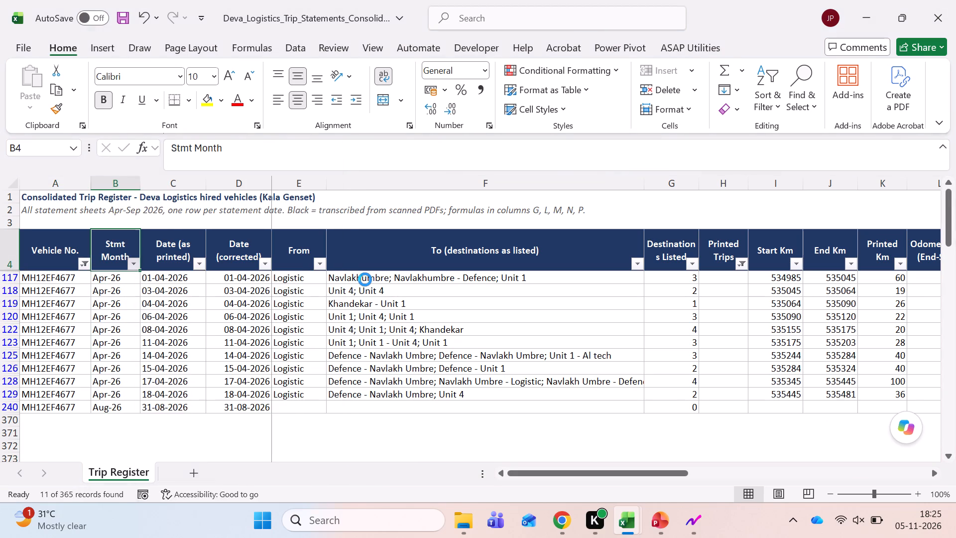
key(Down)
key(Right)
key(Right)
key(Right)
key(Right)
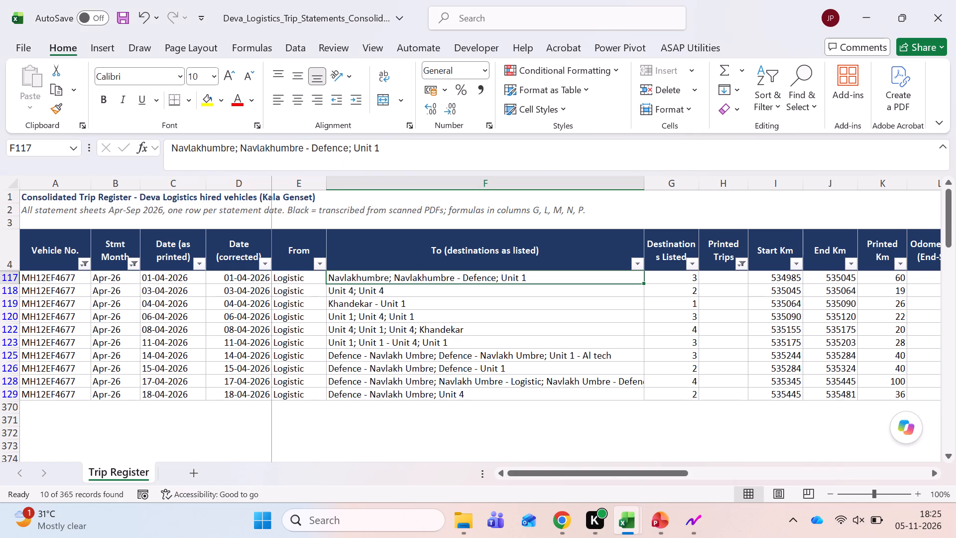
Open the 4677 - Apr 26 PDF from the Deva Logistics Bill folder and examine the total trip entries in its scanned statement.
key(alt+Tab)
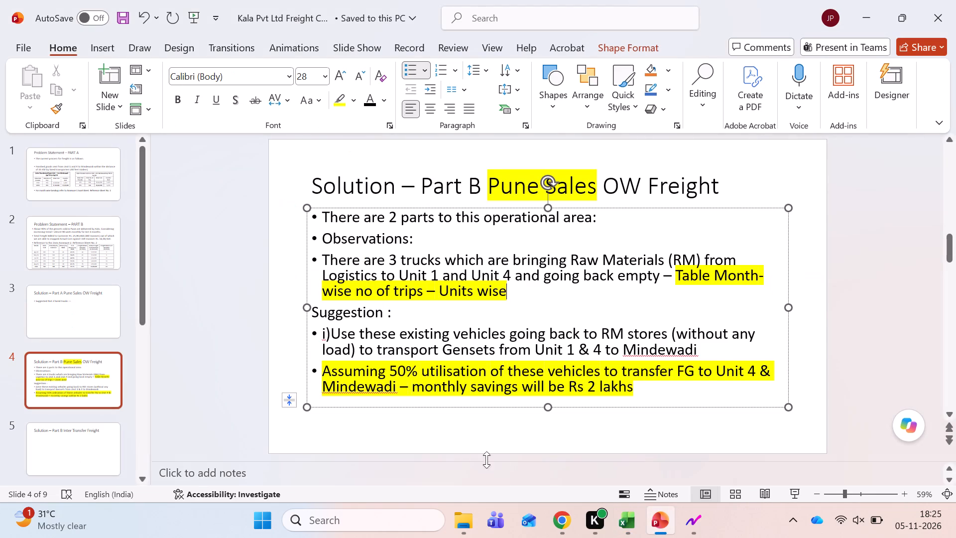
click(452, 535)
click(527, 440)
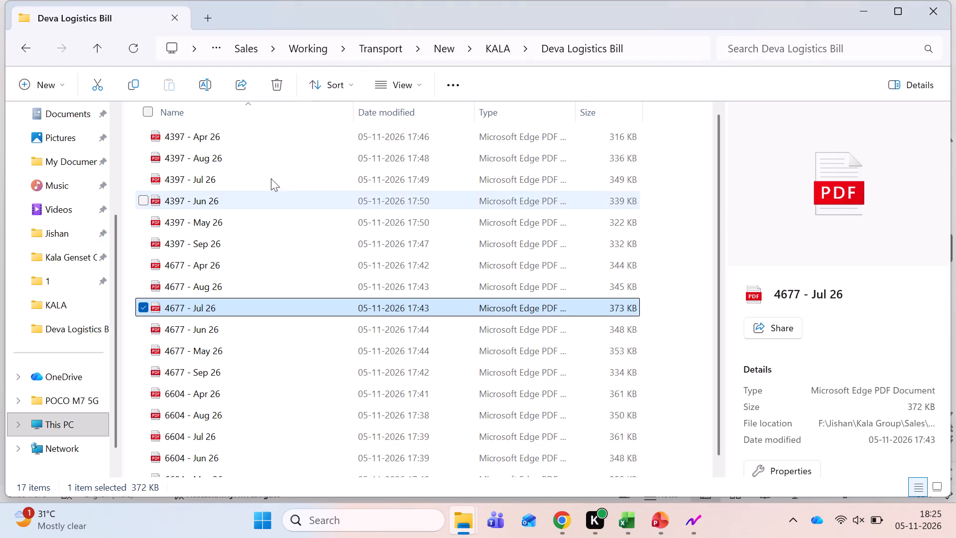
double_click(212, 266)
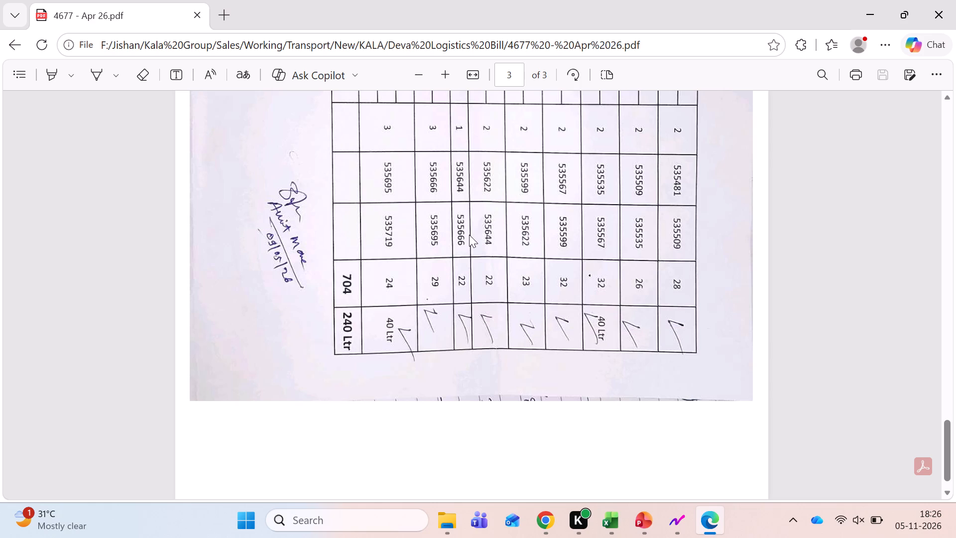
scroll(469, 235, up, 8)
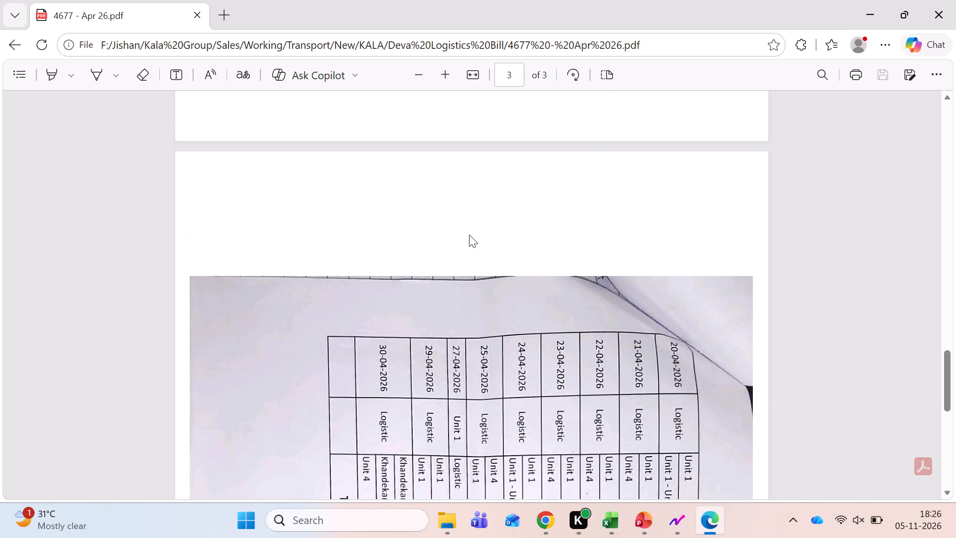
scroll(469, 235, up, 6)
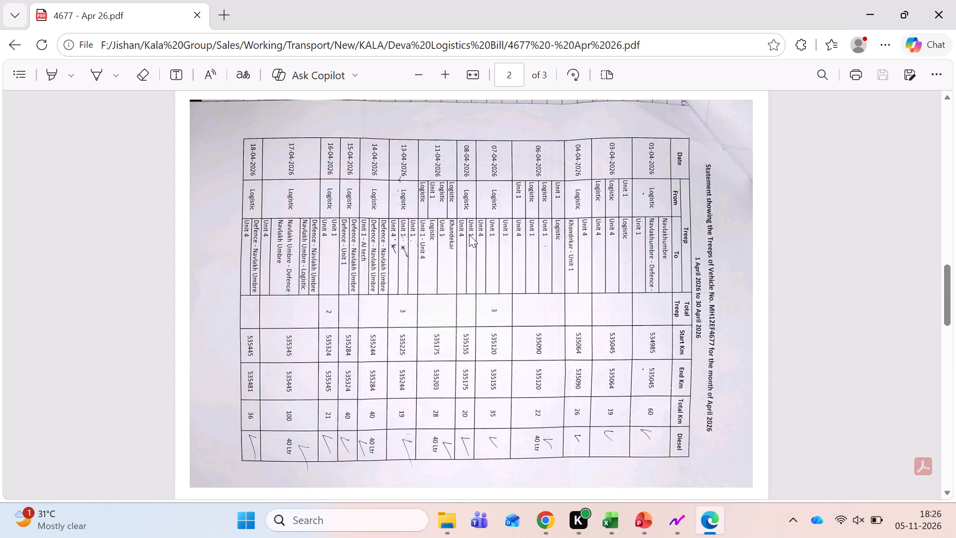
scroll(469, 235, down, 11)
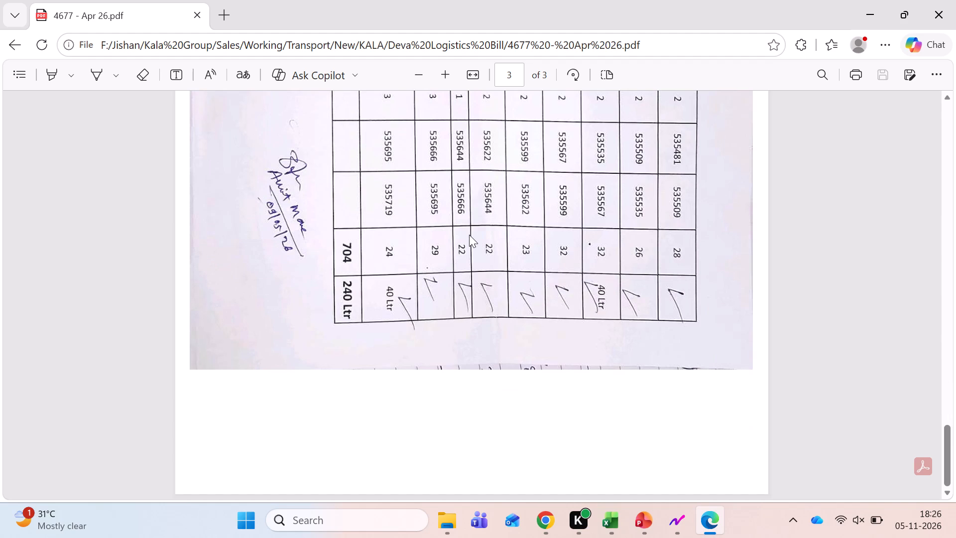
key(alt+Tab)
key(alt+Tab)
key(alt+Tab)
key(alt+Tab)
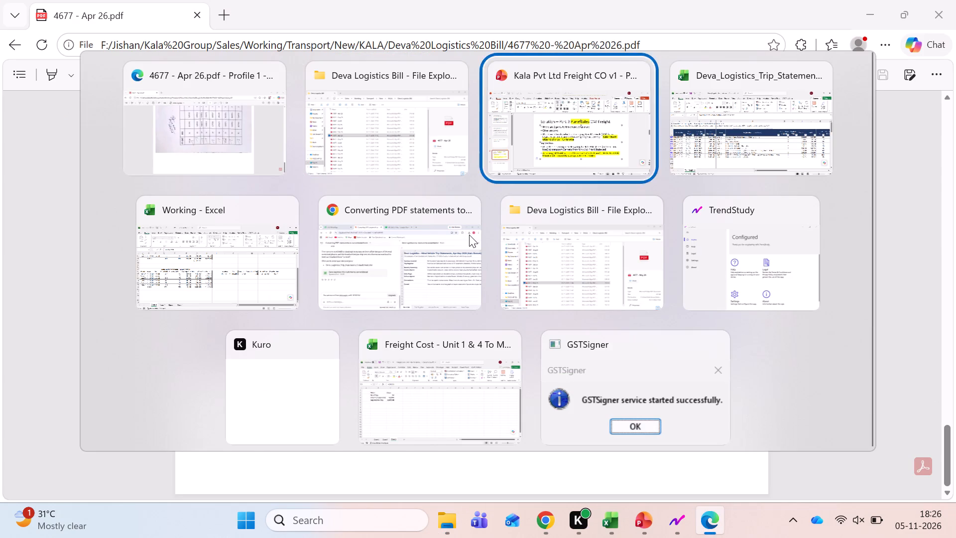
key(alt+Tab)
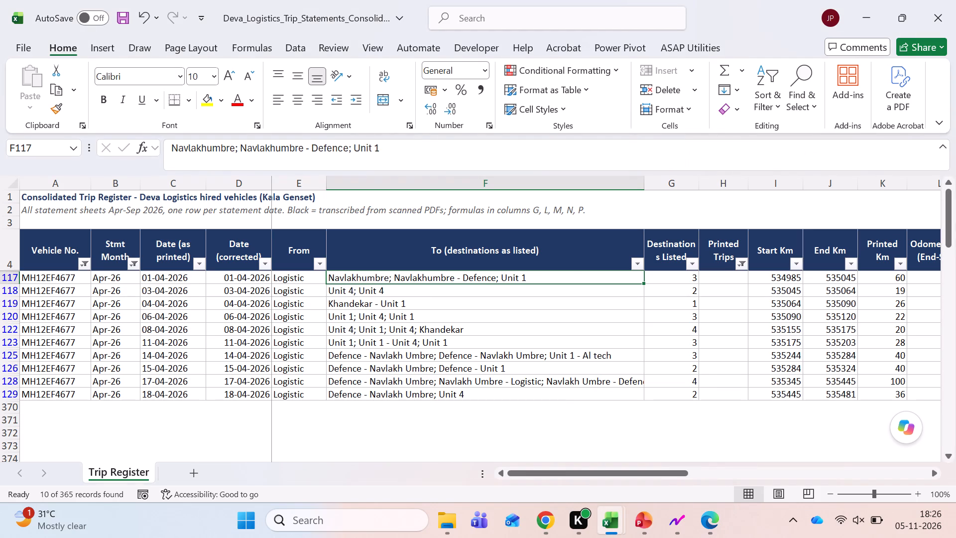
key(Right)
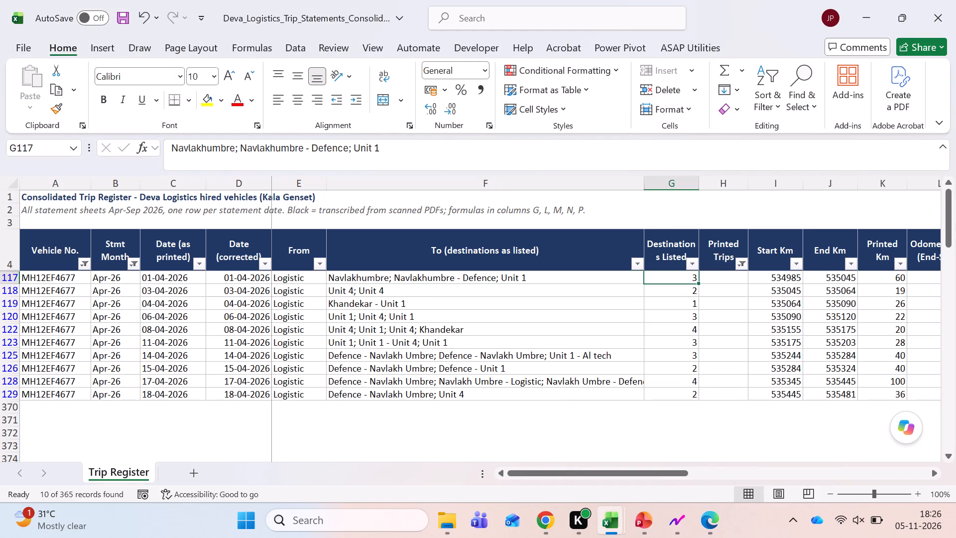
key(Right)
key(Right)
key(Right)
key(Right)
key(Right)
key(Left)
key(Left)
key(Left)
key(Left)
key(Left)
key(Left)
key(Left)
key(Left)
key(Left)
key(Left)
key(Left)
key(Left)
key(Left)
key(Left)
key(Left)
key(Left)
key(Left)
key(Left)
key(Left)
key(Left)
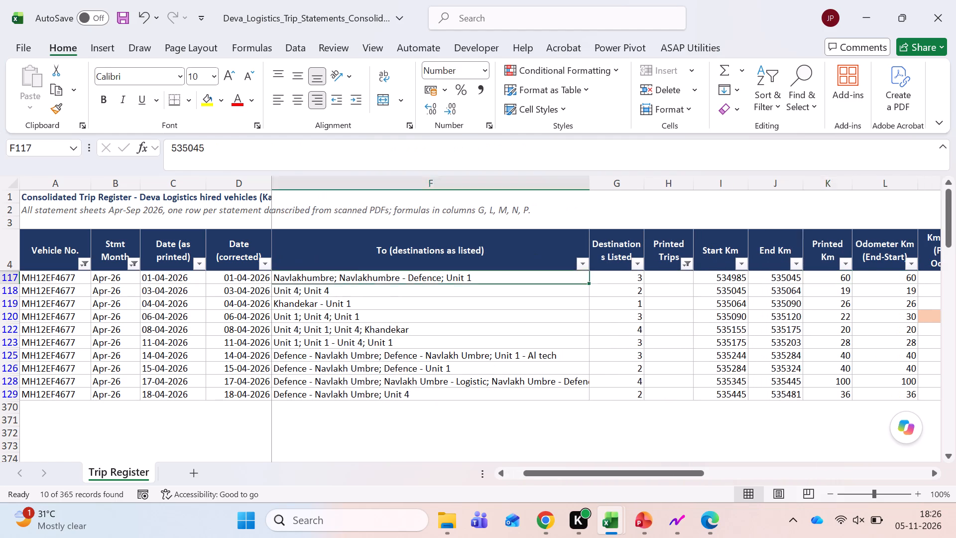
key(Up)
key(Right)
key(Right)
key(Right)
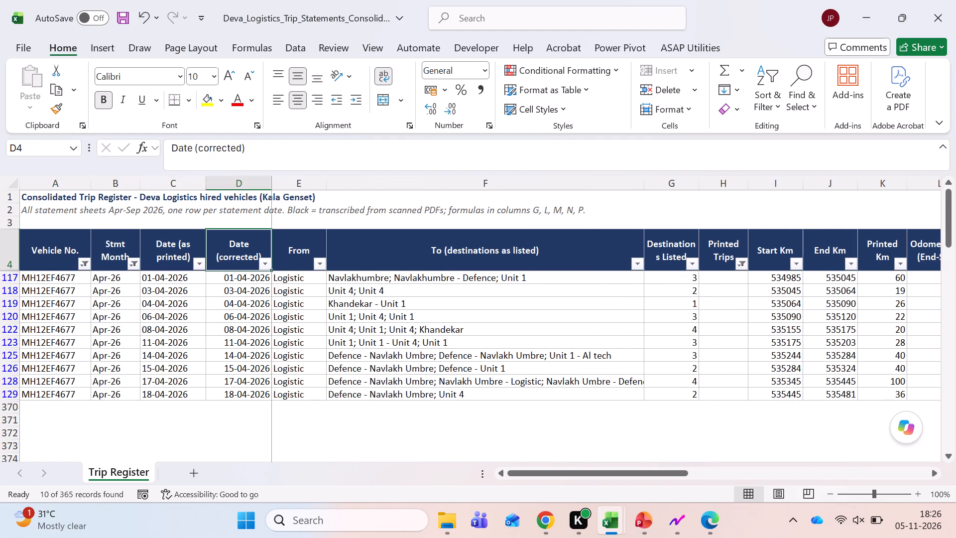
key(Right)
key(Right)
key(Right)
key(Right)
key(Left)
key(Left)
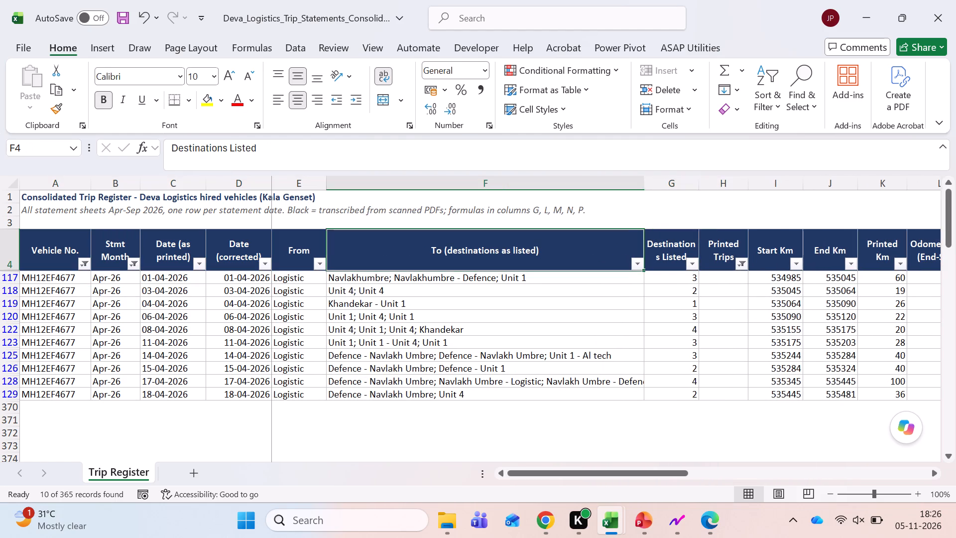
key(Right)
key(Right)
key(Down)
key(Down)
key(Down)
key(Down)
key(Down)
key(Down)
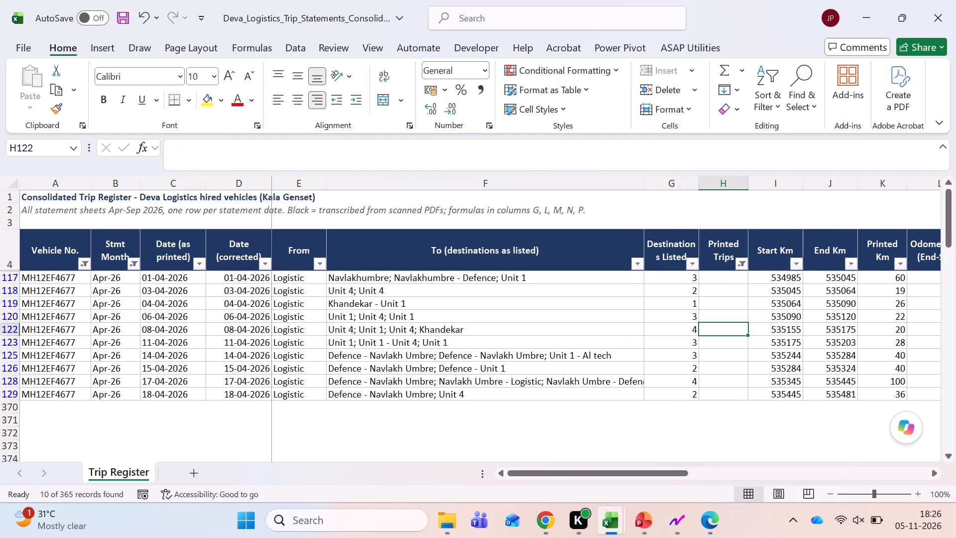
key(Left)
key(Left)
key(Left)
key(Down)
key(Right)
key(Right)
key(Left)
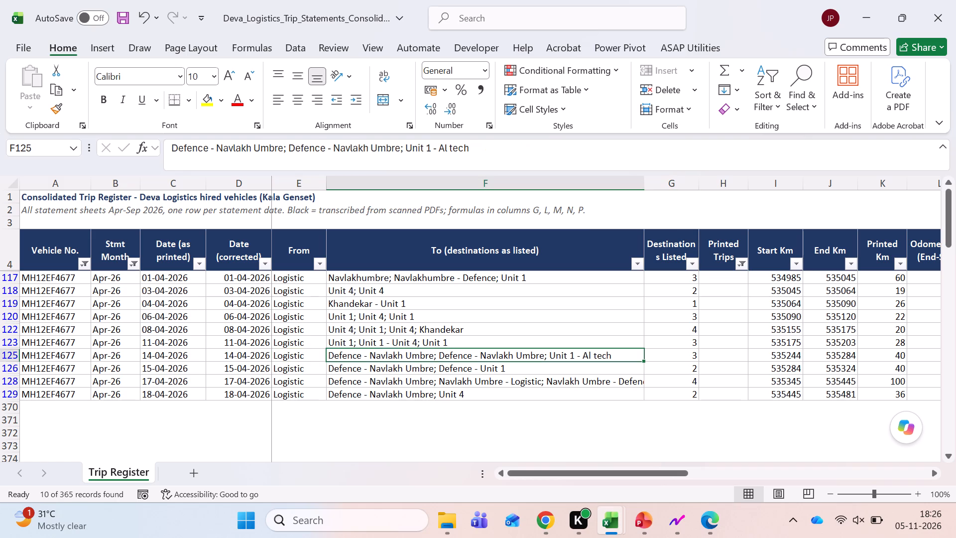
key(Right)
key(Right)
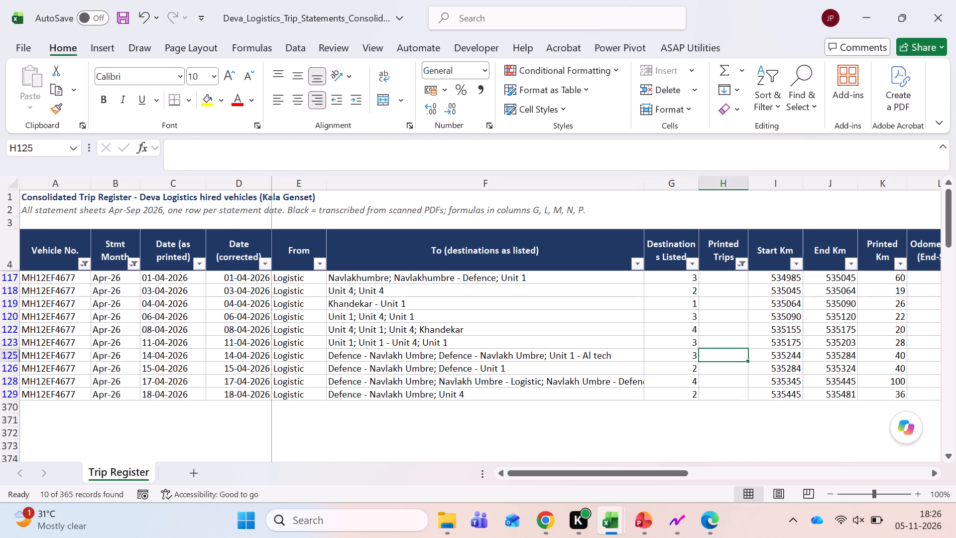
key(Left)
key(Left)
key(Left)
key(Down)
key(Down)
key(Right)
key(Right)
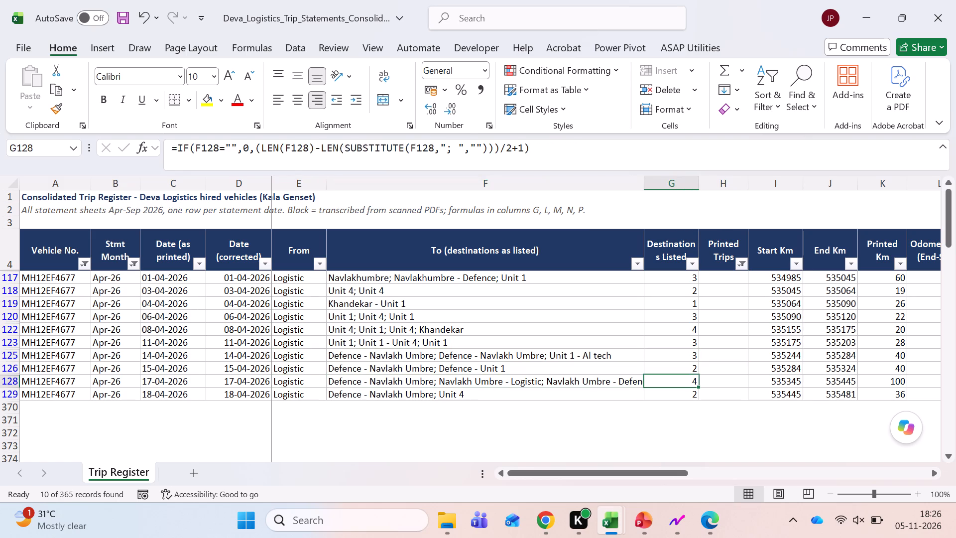
key(Left)
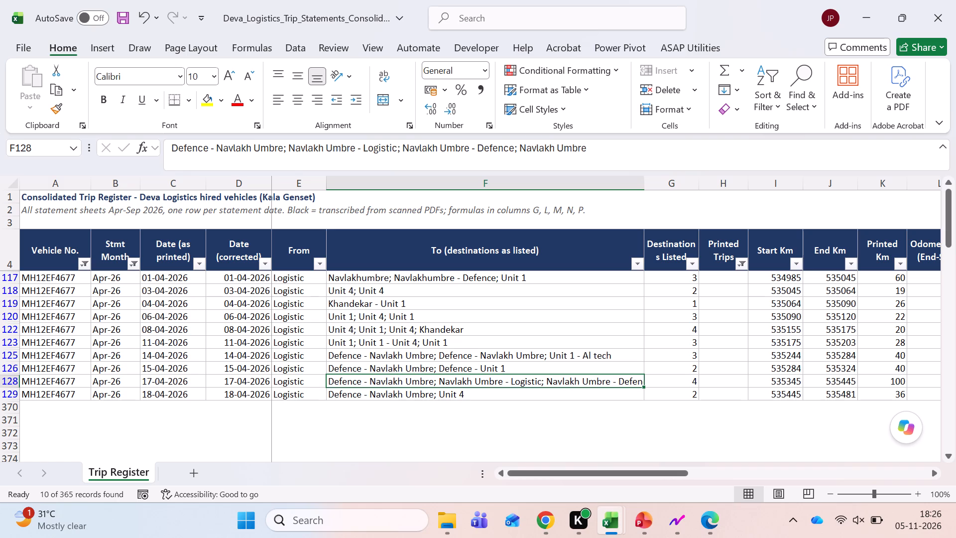
Reset the Printed Trips column filter to include all values, not just blanks.
key(Down)
key(ctrl+Up)
key(Right)
key(Right)
key(alt+Down)
key(alt+Down)
key(alt+Down)
key(alt+Down)
key(alt+Down)
key(alt+Down)
key(alt+Down)
key(alt+Down)
key(alt+Down)
key(alt+Down)
key(alt+Down)
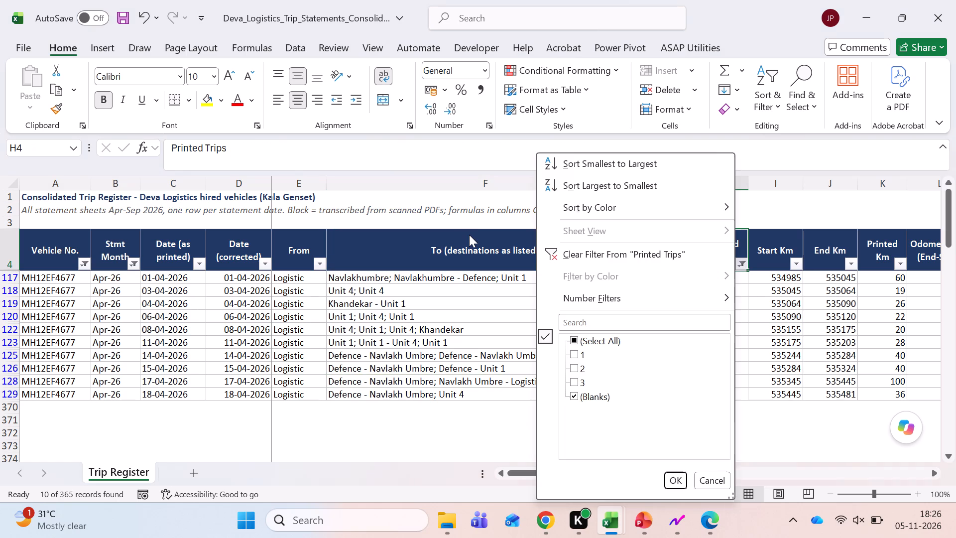
key(space)
key(Return)
key(Down)
key(Up)
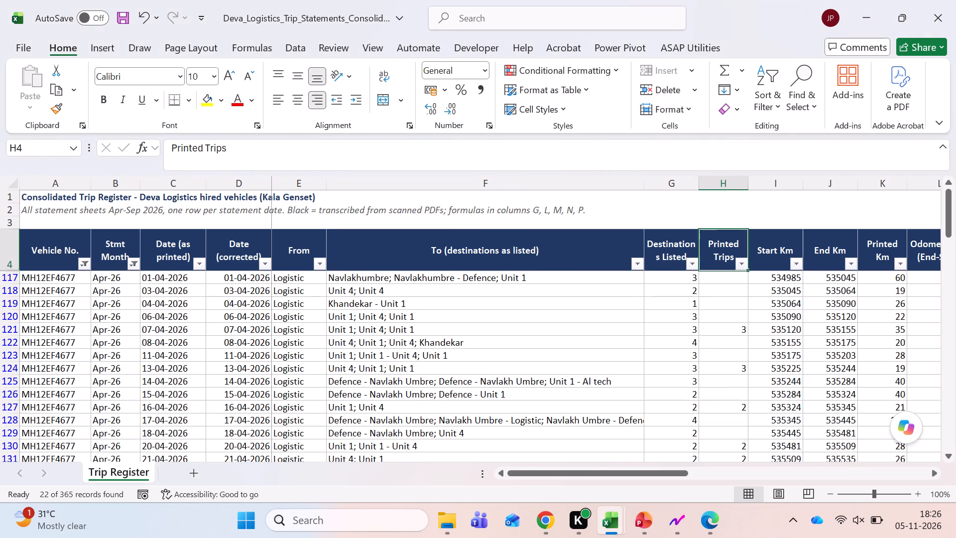
Save the Deva Logistics trip statements workbook and close it.
key(ctrl+Left)
key(ctrl+s)
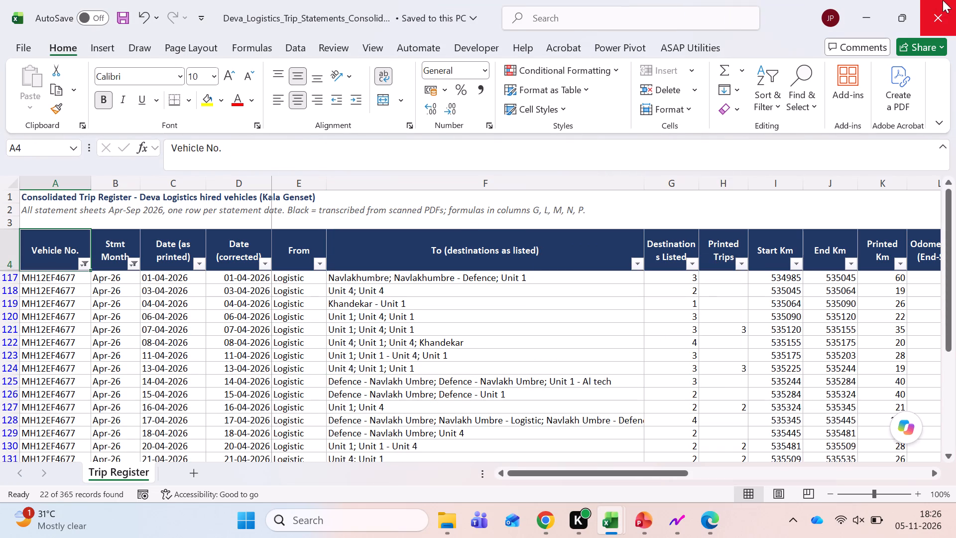
click(943, 0)
Switch to the Deva Logistics Bill folder in File Explorer and open the 4397 - Apr 26 PDF.
key(alt+Tab)
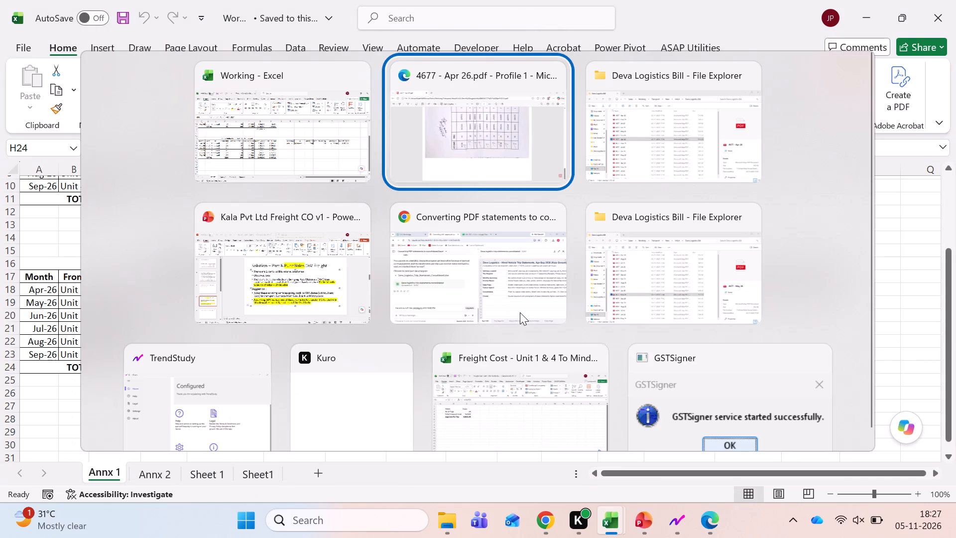
key(Right)
key(Return)
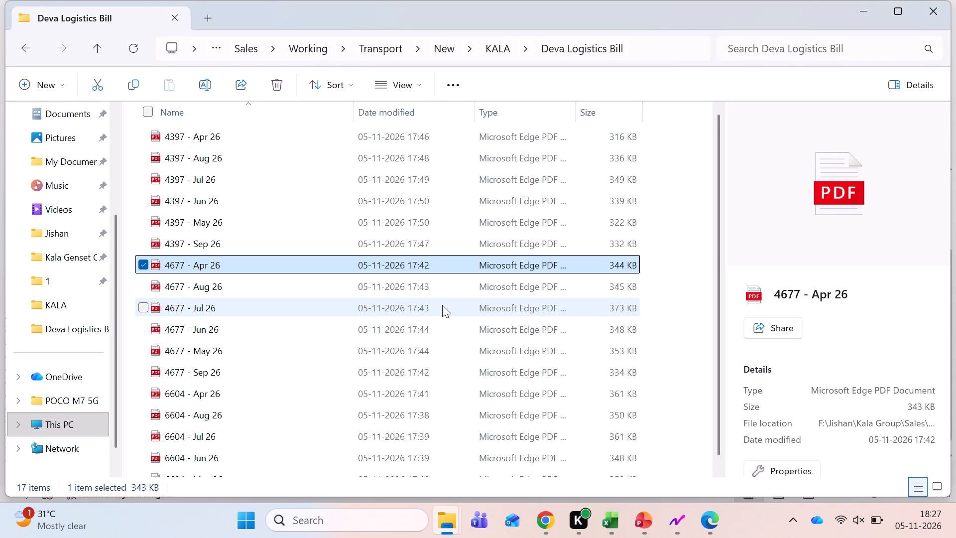
key(Up)
key(Up)
key(Up)
key(Up)
key(Up)
key(Up)
key(Up)
key(Up)
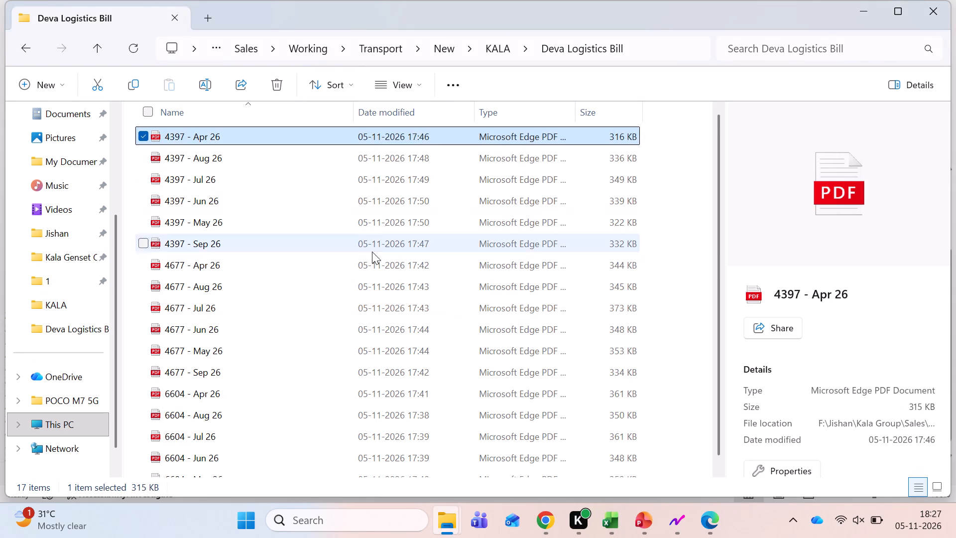
key(Return)
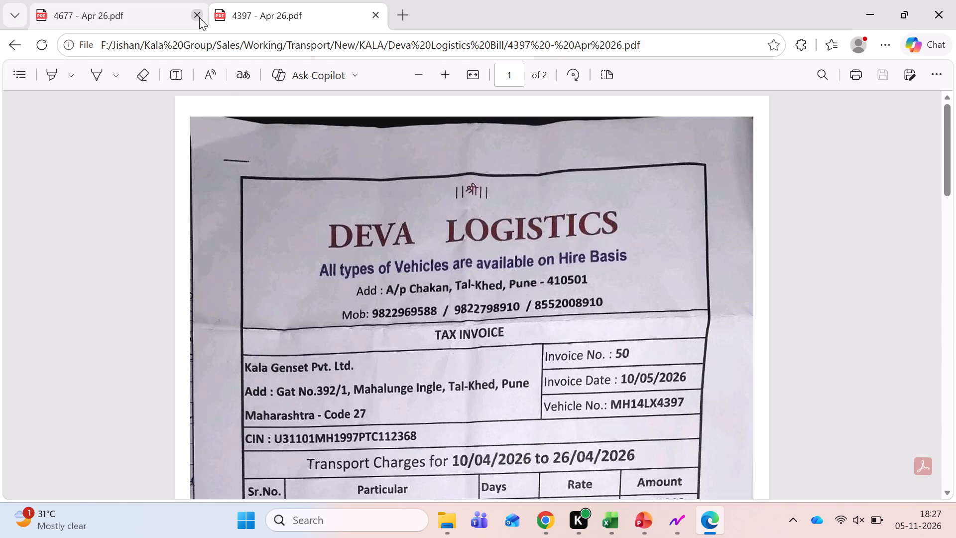
Examine the daily destinations and total trip figures in the scanned 4397 April statement, then close the PDF window.
scroll(421, 344, down, 4)
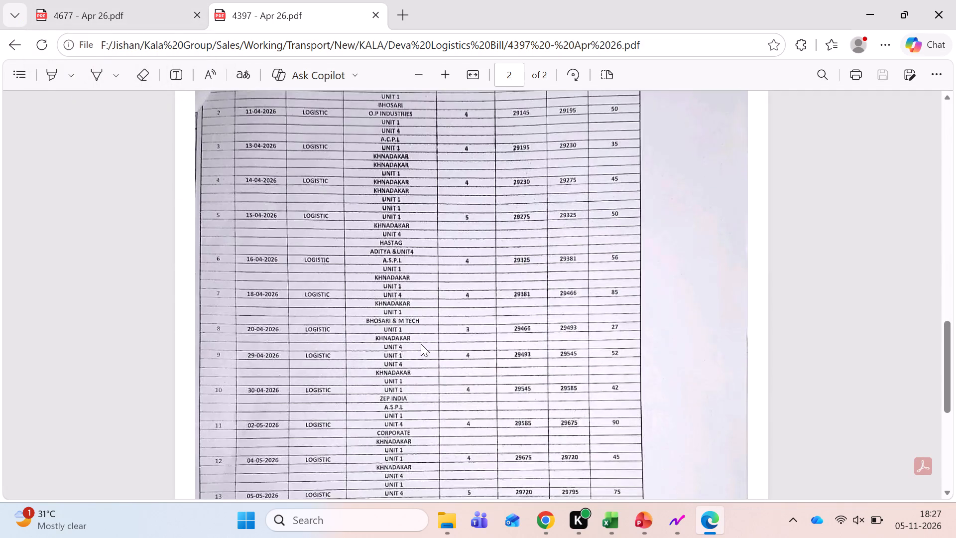
scroll(421, 344, down, 5)
scroll(421, 344, up, 2)
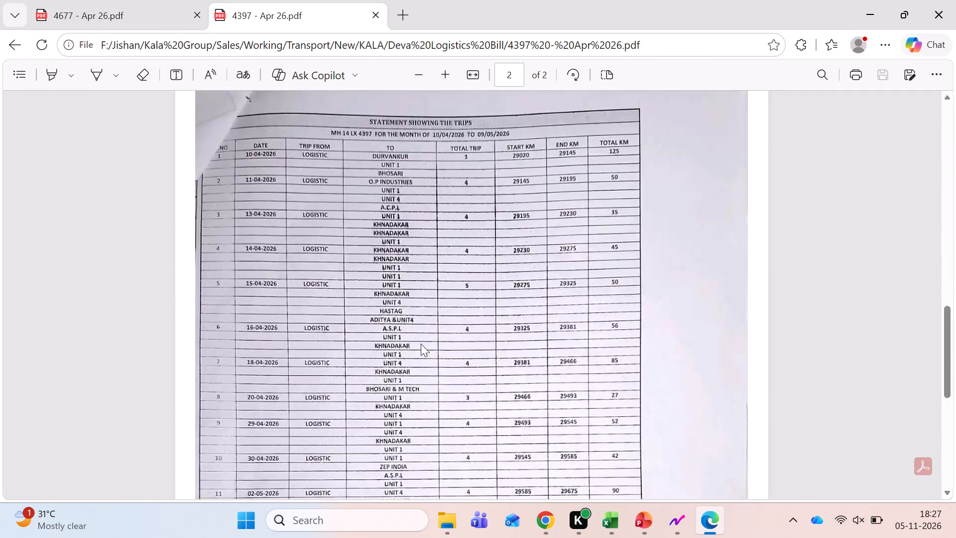
scroll(421, 344, up, 2)
scroll(421, 344, down, 7)
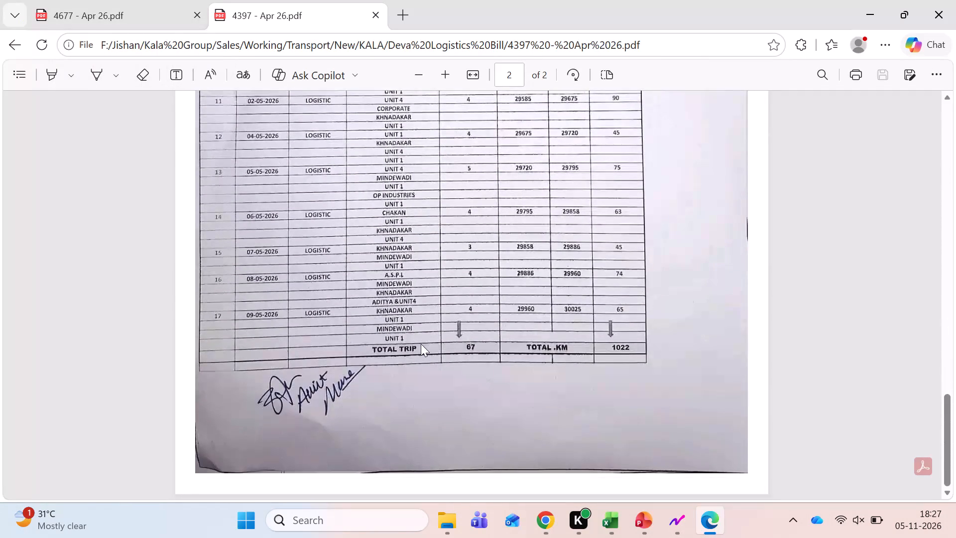
scroll(421, 344, down, 1)
scroll(421, 344, up, 5)
scroll(421, 344, down, 2)
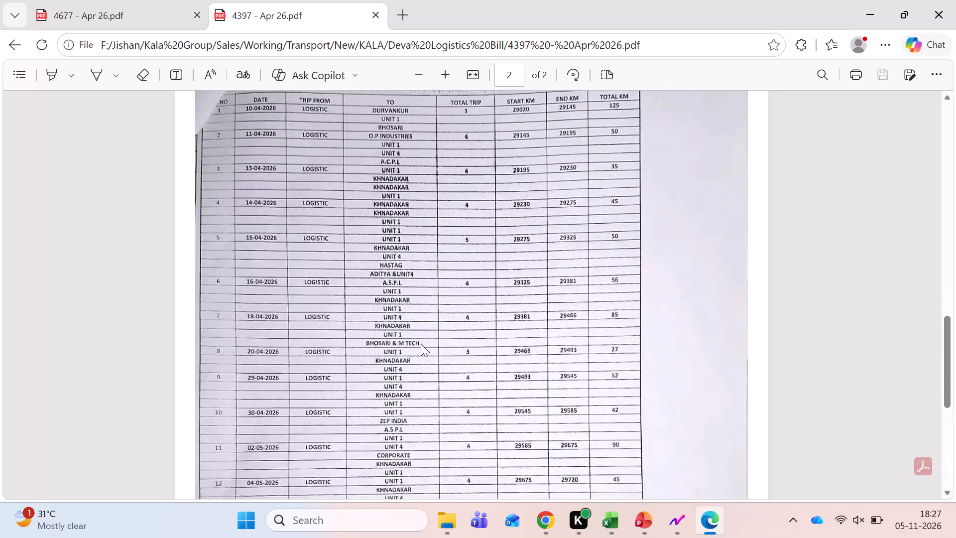
scroll(421, 344, down, 4)
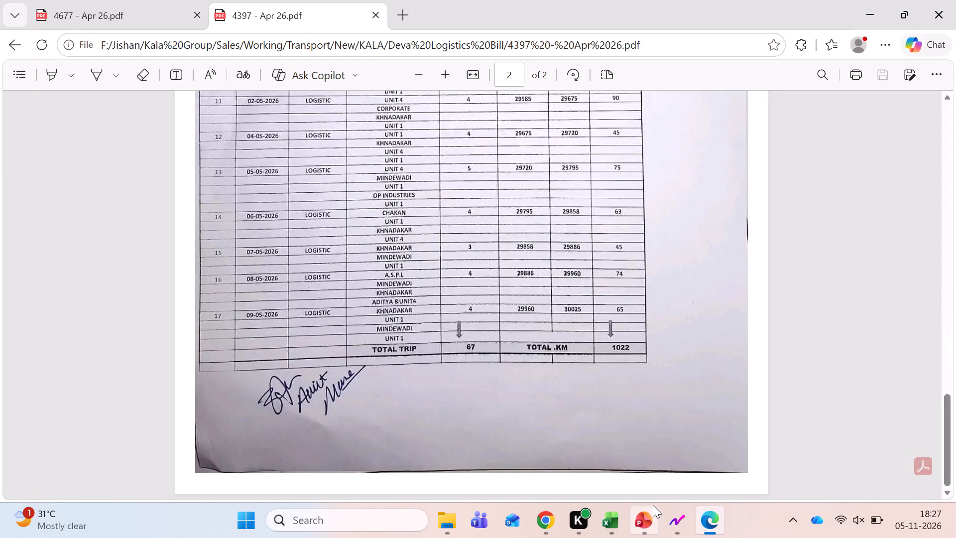
click(955, 0)
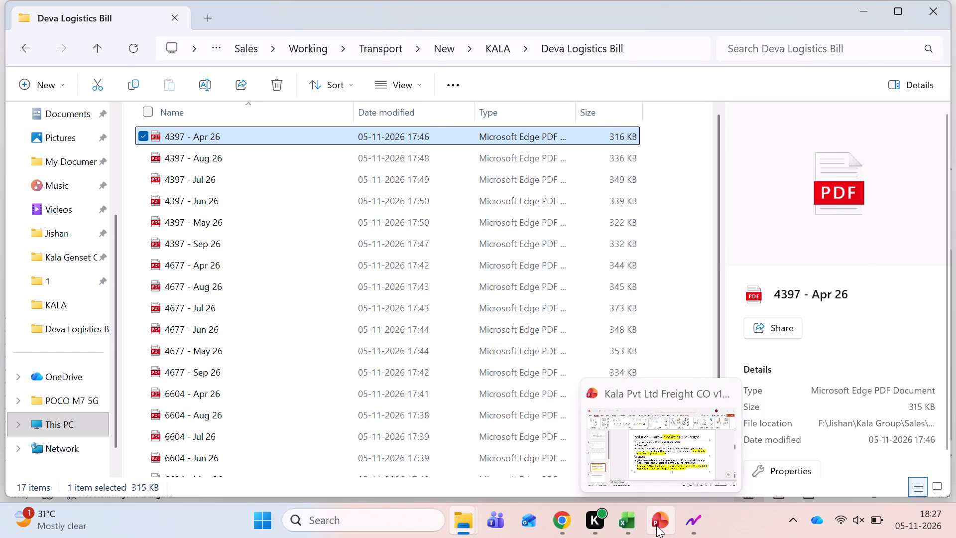
Bring up the Freight Cost - Unit 1 & 4 workbook in Excel, save it on Sheet2 and close it.
click(656, 525)
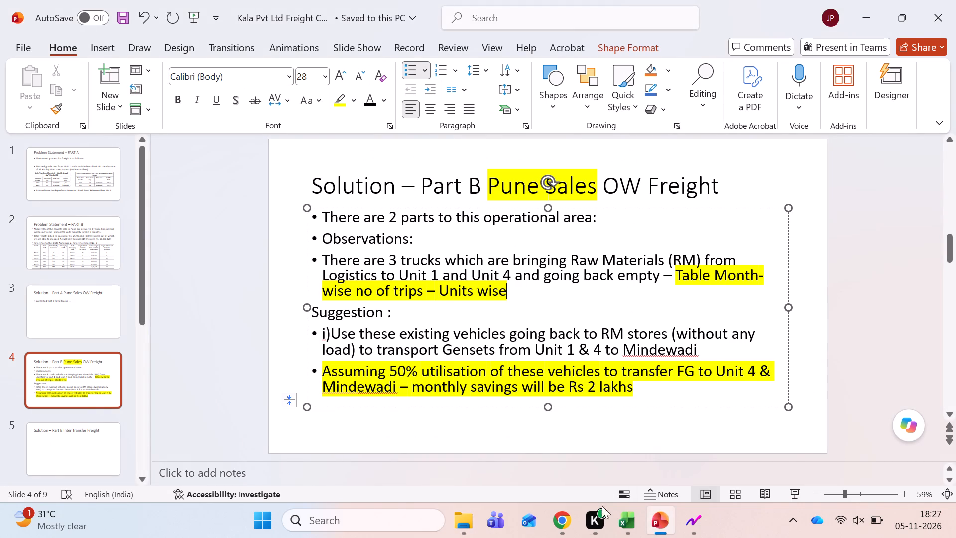
click(624, 527)
click(684, 456)
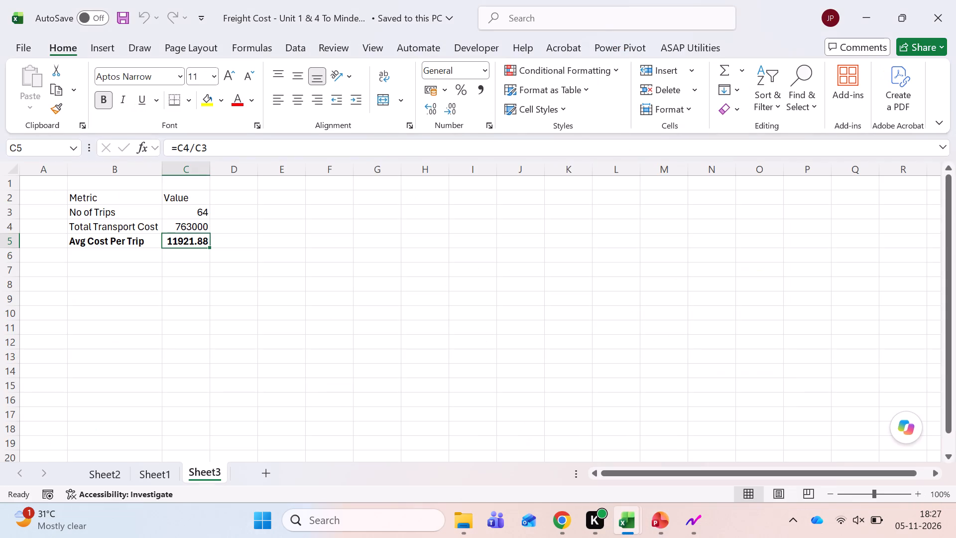
key(ctrl+s)
key(ctrl+Page_Up)
key(ctrl+Page_Up)
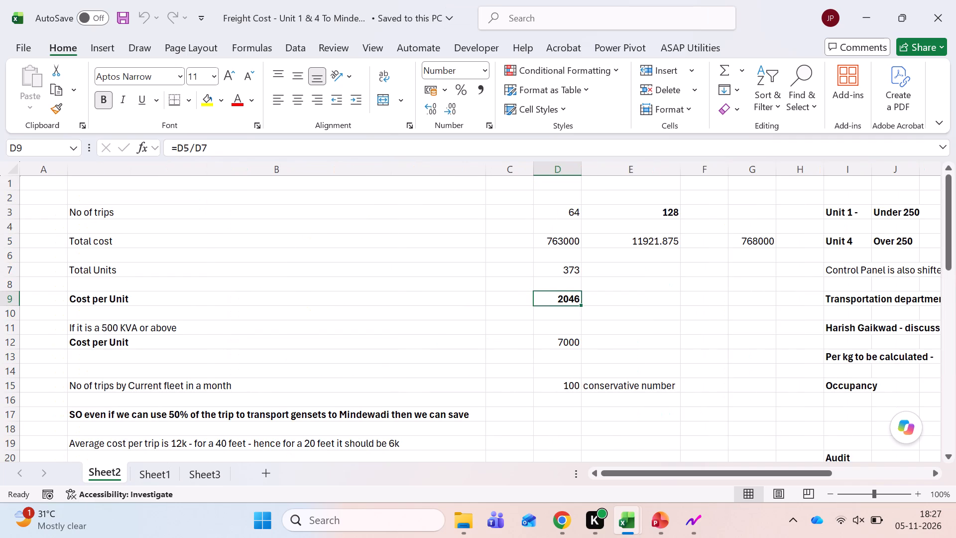
key(ctrl+s)
click(950, 8)
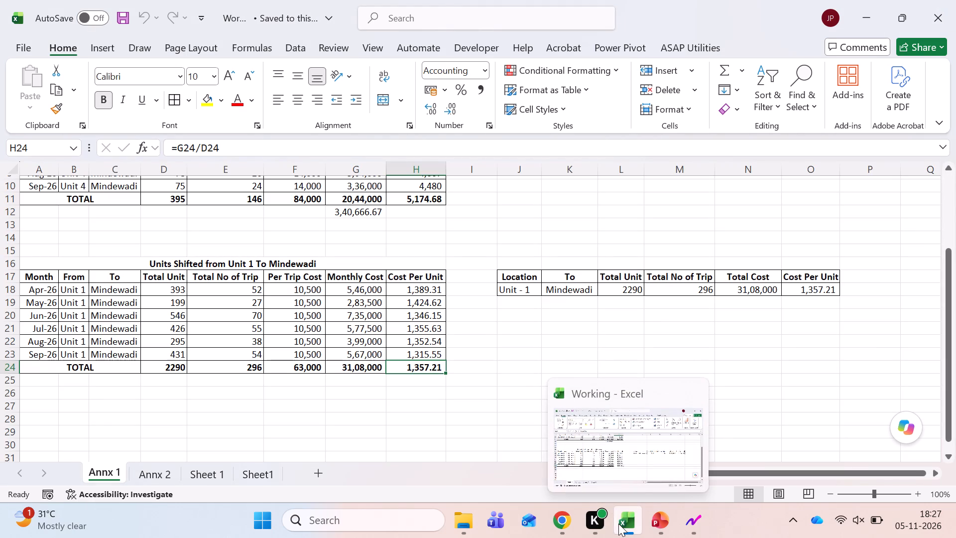
Switch to the Working workbook, save it and review the Unit 1 and Unit 4 to Mindewadi tables on Annx 1.
click(608, 446)
click(450, 359)
key(ctrl+Left)
key(ctrl+Left)
key(ctrl+Left)
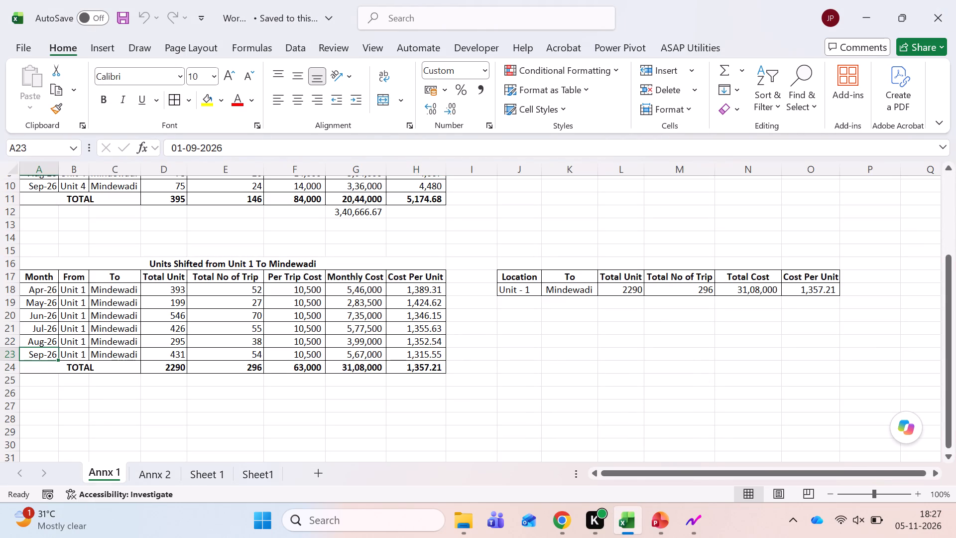
key(ctrl+s)
key(ctrl+Up)
key(ctrl+Up)
key(ctrl+Up)
key(ctrl+Up)
key(ctrl+Down)
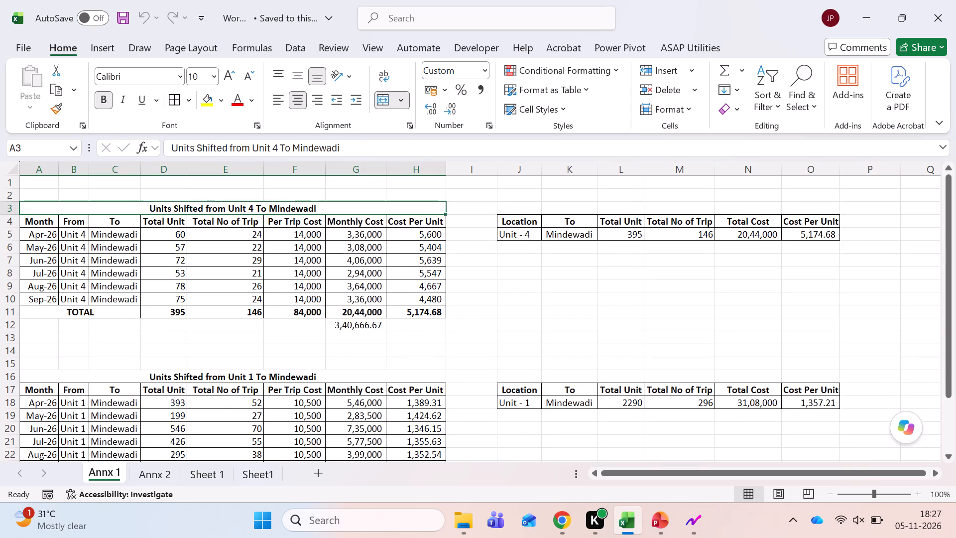
Look through the Annx 2 and Sheet 1 worksheets and bring up the hired-truck cost estimate on Sheet1.
key(ctrl+Page_Down)
key(ctrl+s)
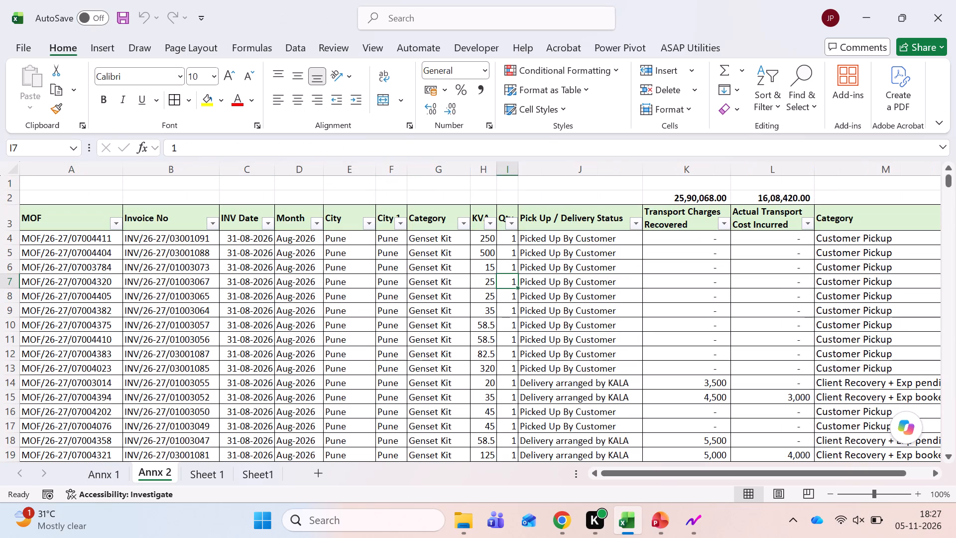
key(ctrl+Left)
key(ctrl+Page_Down)
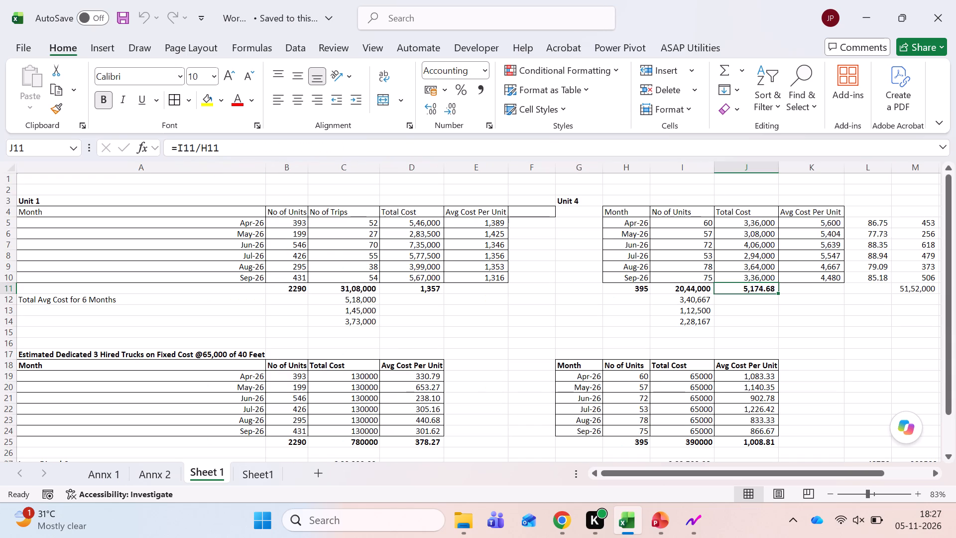
key(ctrl+Left)
key(ctrl+Left)
key(ctrl+Left)
key(ctrl+Left)
key(ctrl+Up)
key(ctrl+Up)
key(ctrl+Up)
key(ctrl+Up)
key(ctrl+Up)
key(ctrl+Up)
key(ctrl+Page_Down)
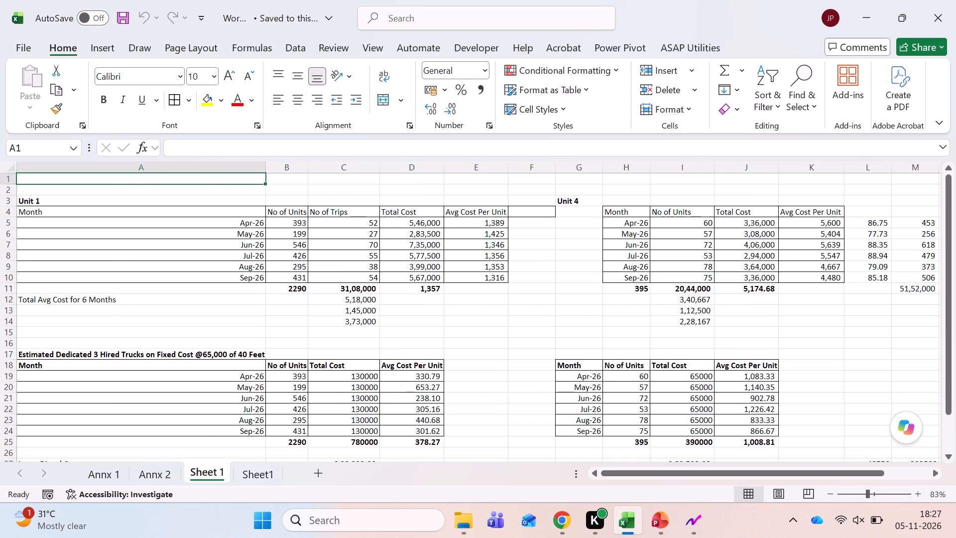
key(ctrl+Up)
key(ctrl+Up)
key(ctrl+Up)
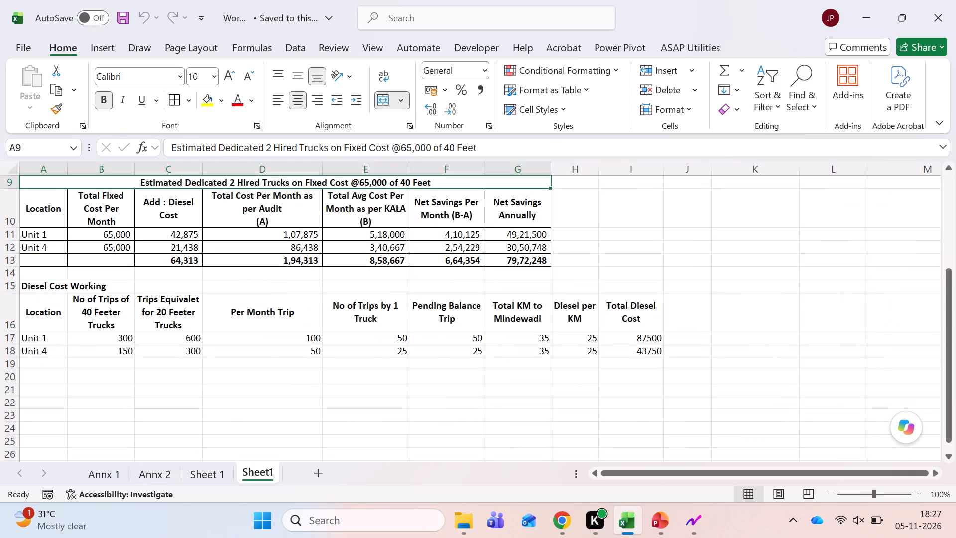
Examine the Diesel Cost Working columns and the hired-truck savings table above them on Sheet1, saving the workbook.
key(Down)
key(Down)
key(Down)
key(Down)
key(Down)
key(Down)
key(Down)
key(Right)
key(Right)
key(Right)
key(Right)
key(Right)
key(Right)
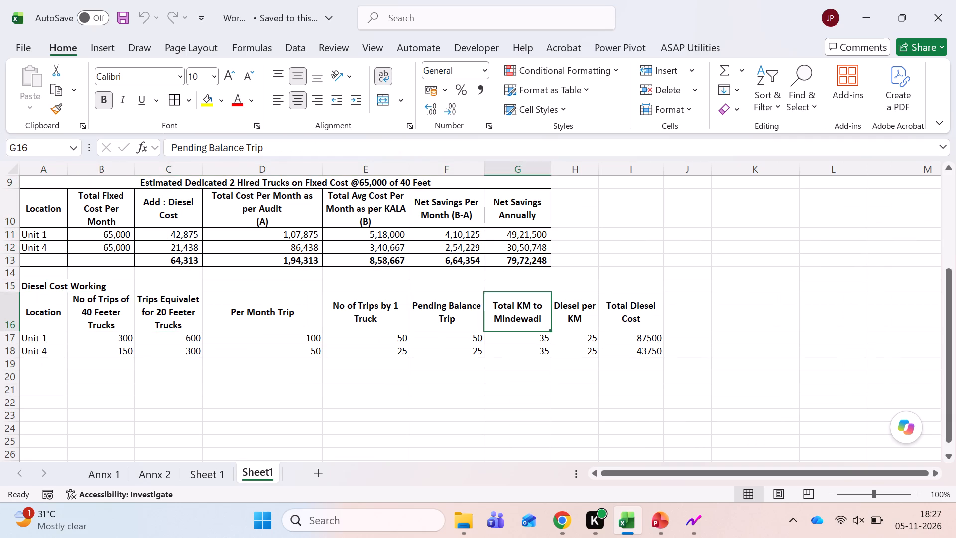
key(ctrl+Left)
key(ctrl+Left)
key(Right)
key(Right)
key(Left)
key(Left)
key(ctrl+s)
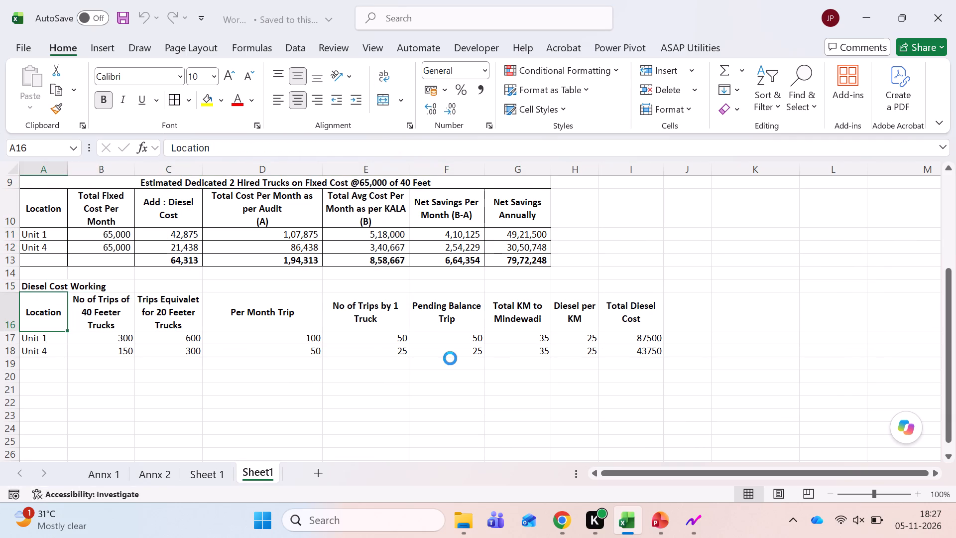
scroll(450, 358, up, 1)
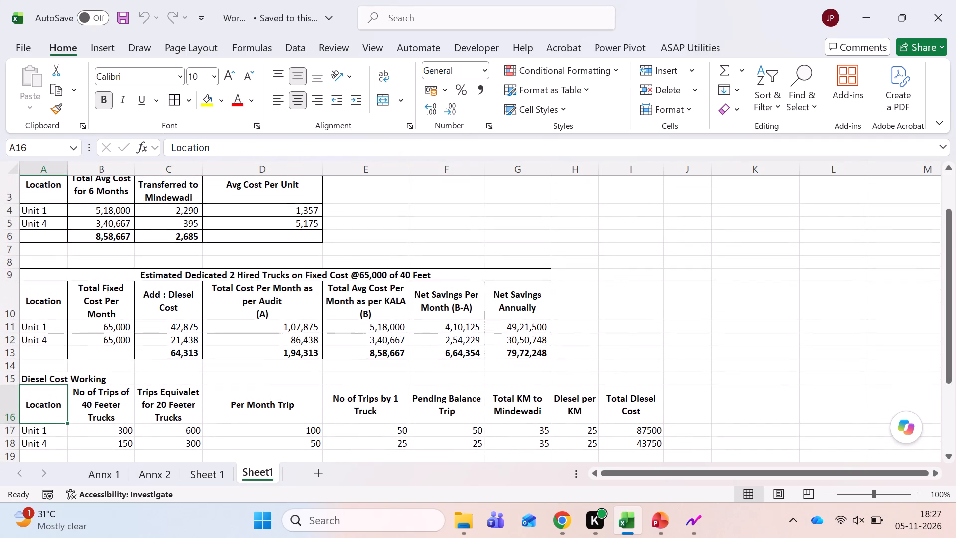
scroll(463, 361, down, 1)
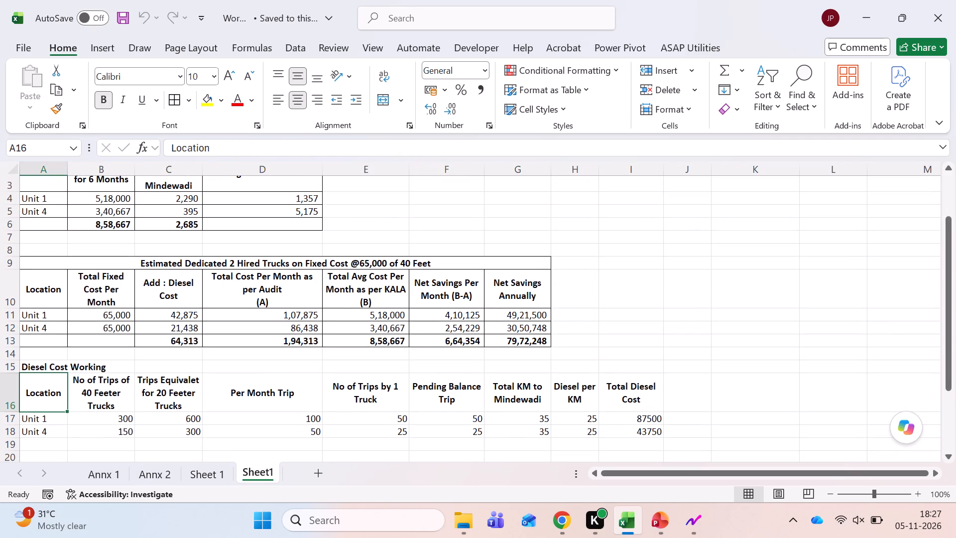
Examine the Unit 1 formulas behind Total Diesel Cost and Total Cost Per Month as per Audit on Sheet1.
click(644, 415)
key(F2)
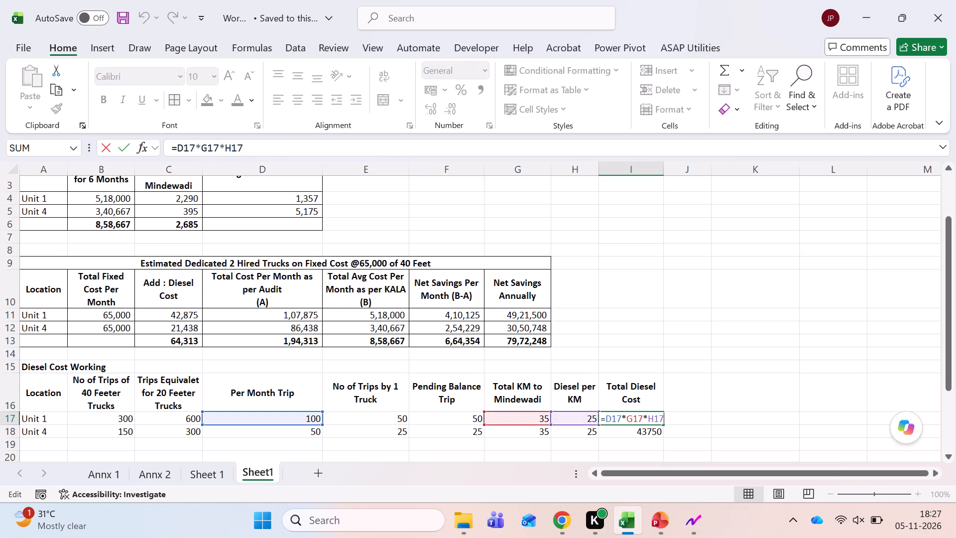
key(Escape)
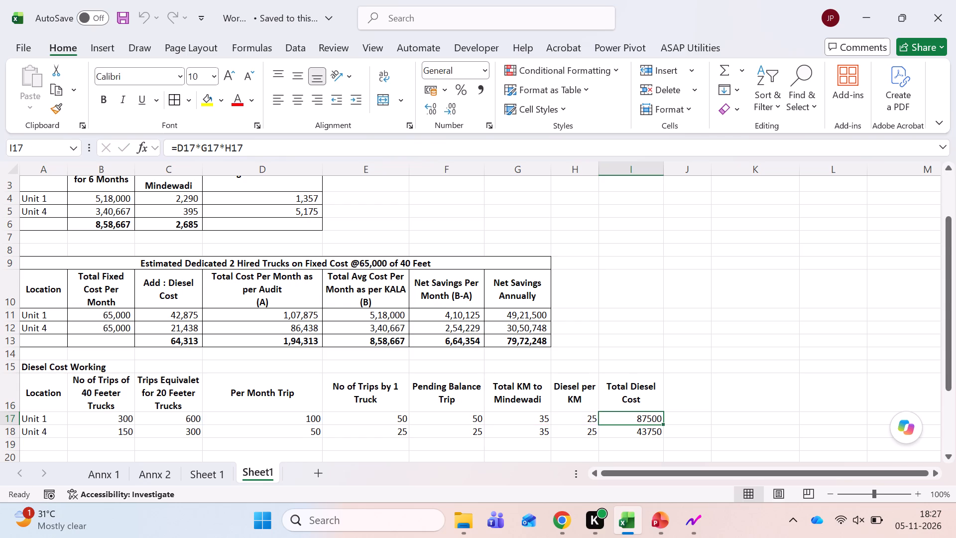
key(F2)
key(Escape)
key(Left)
key(Left)
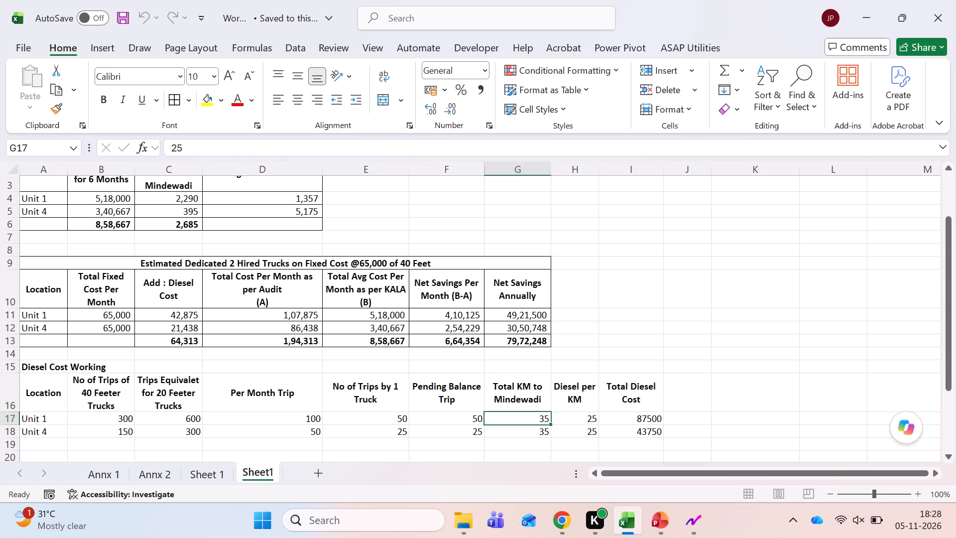
key(Left)
key(Left)
key(Down)
key(Up)
key(Up)
key(Up)
key(Up)
key(Up)
key(Up)
key(Up)
key(Left)
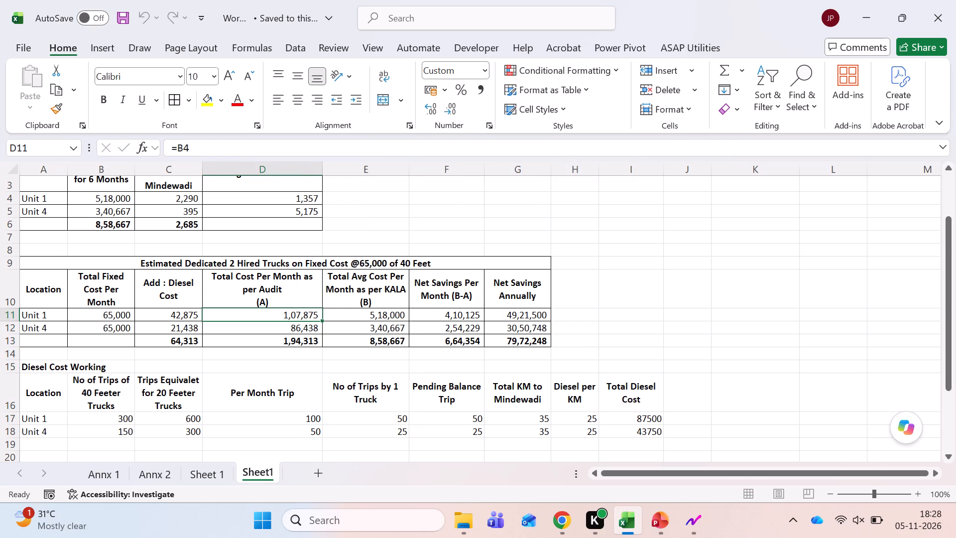
key(F2)
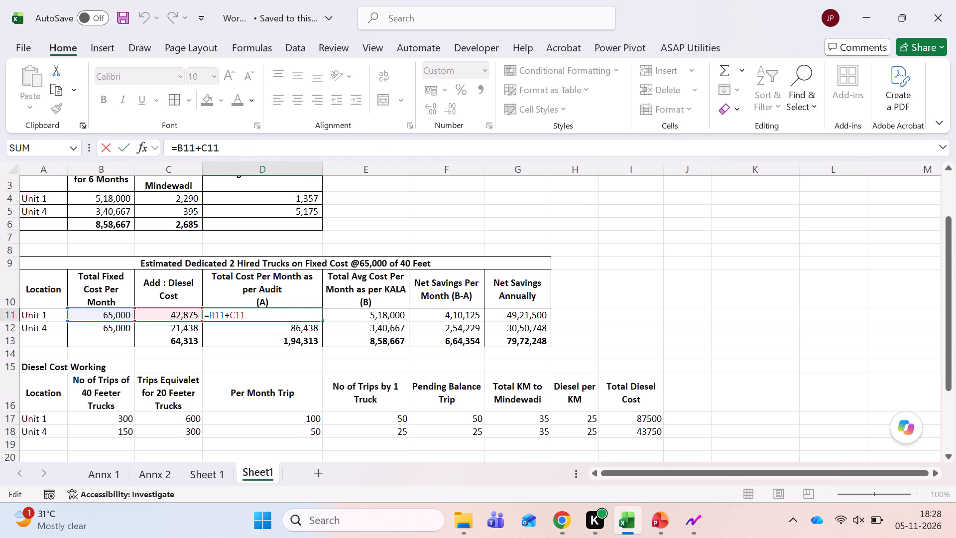
key(Escape)
Link the hired-truck table's Unit 1 and Unit 4 diesel costs to Total Diesel Cost cells I17 and I18, and save the workbook.
key(Right)
key(Left)
key(Left)
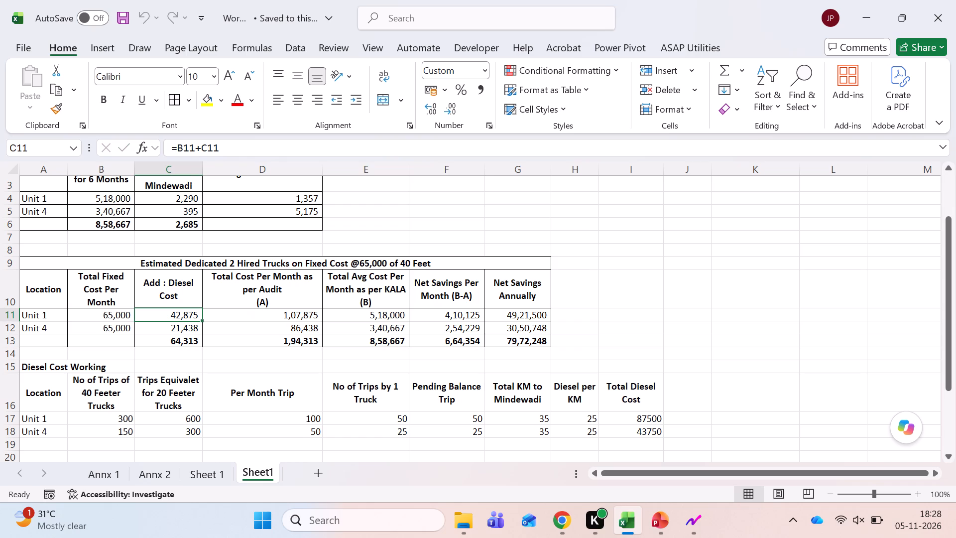
key(equal)
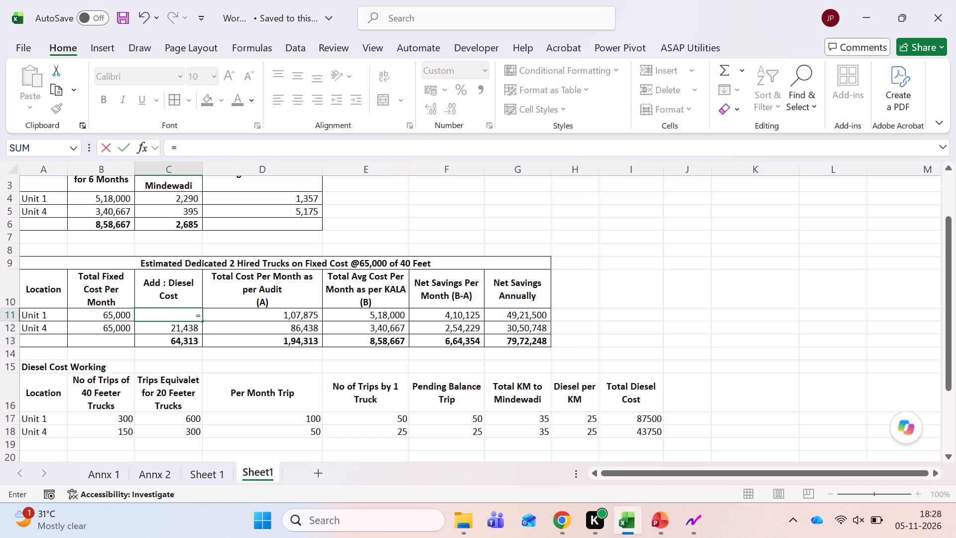
click(636, 417)
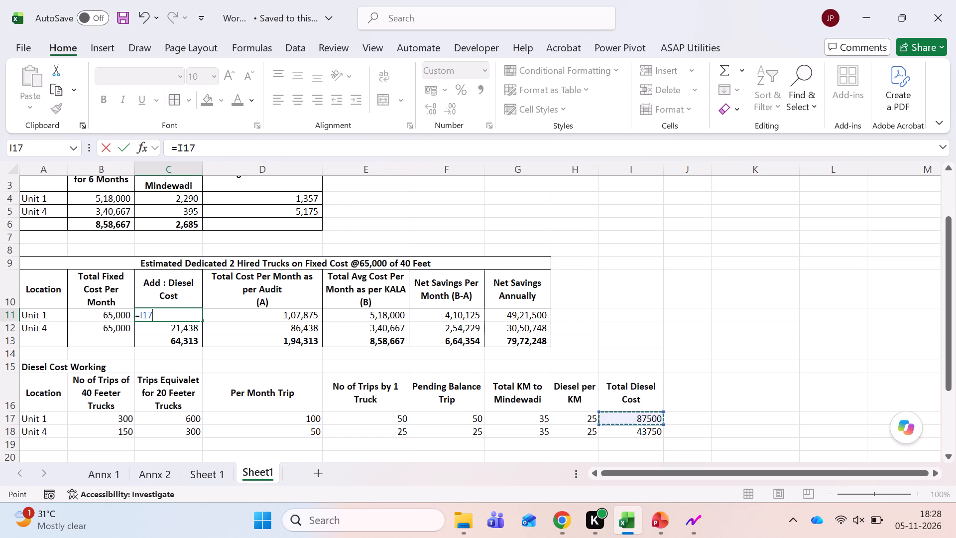
key(Return)
key(equal)
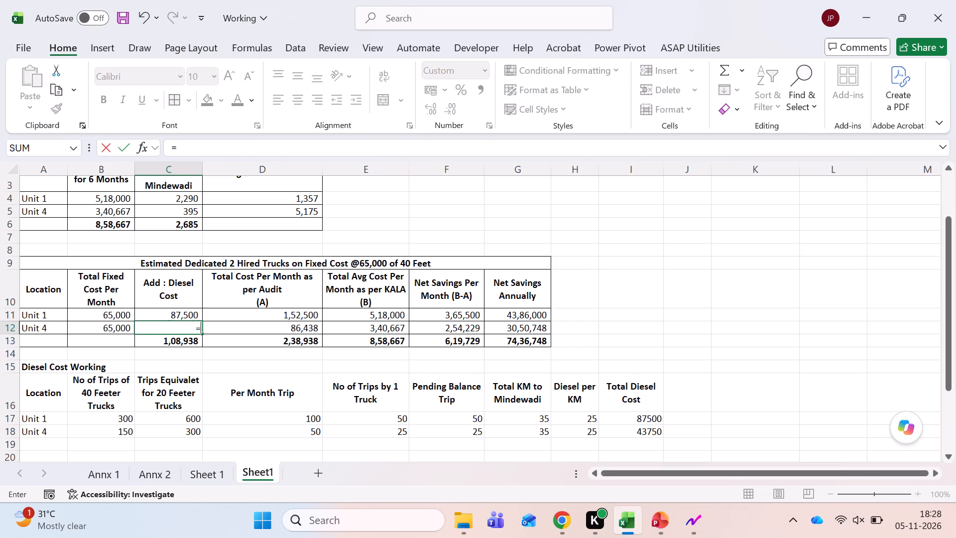
click(636, 432)
key(Return)
key(Up)
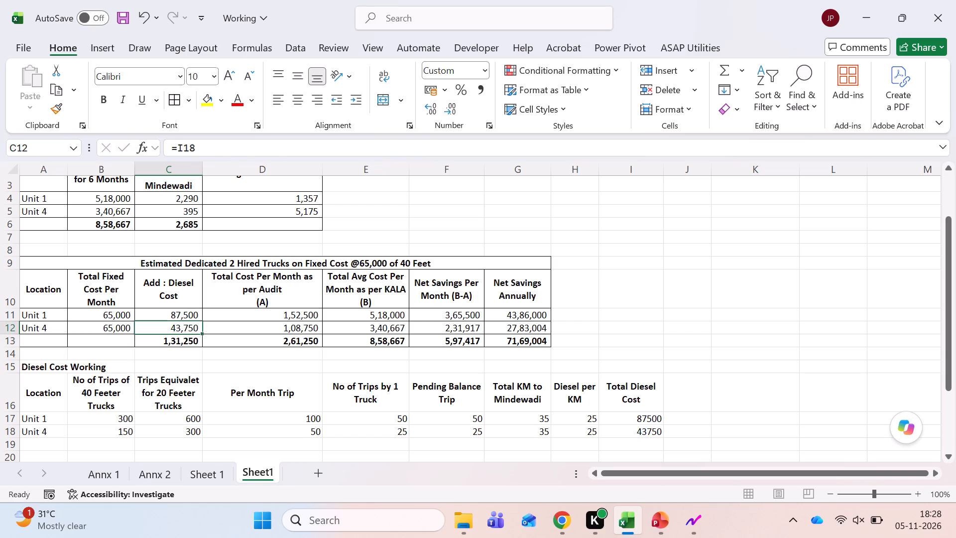
key(Up)
key(Down)
key(Up)
key(ctrl+s)
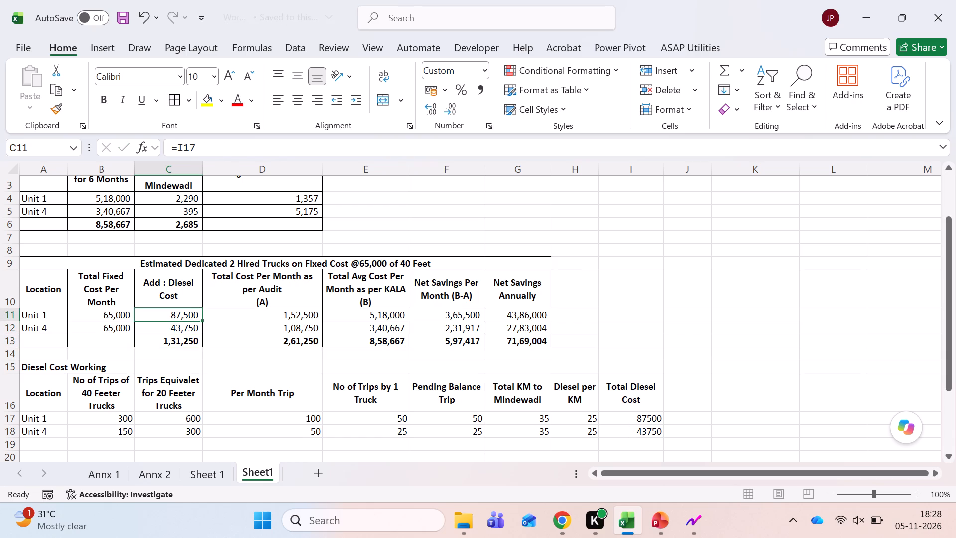
key(ctrl+s)
key(ctrl+s)
key(ctrl+s)
Look across the Diesel Cost Working columns through to Unit 1's Total Diesel Cost, saving the workbook along the way.
key(Down)
key(Down)
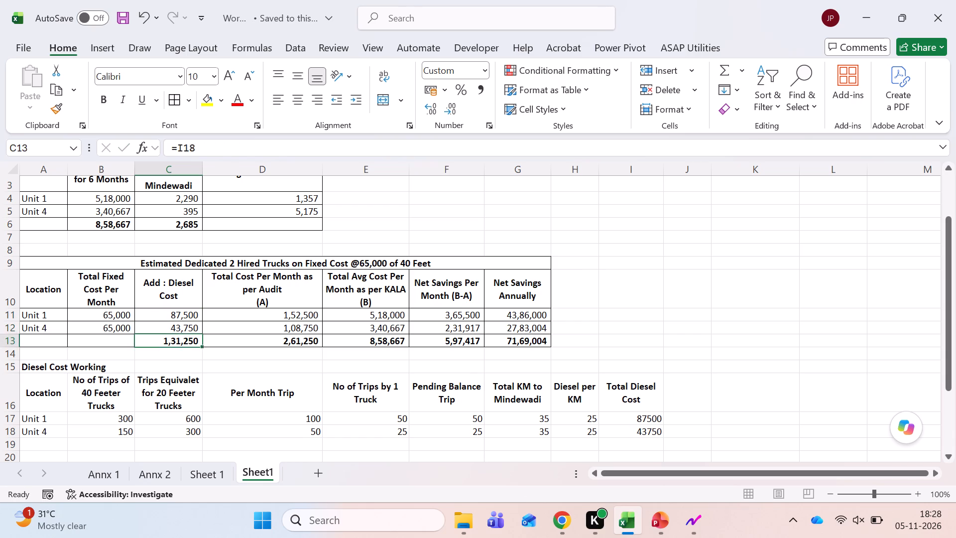
key(Down)
key(Down)
key(Right)
key(Right)
key(Right)
key(Right)
key(Right)
key(Down)
key(Right)
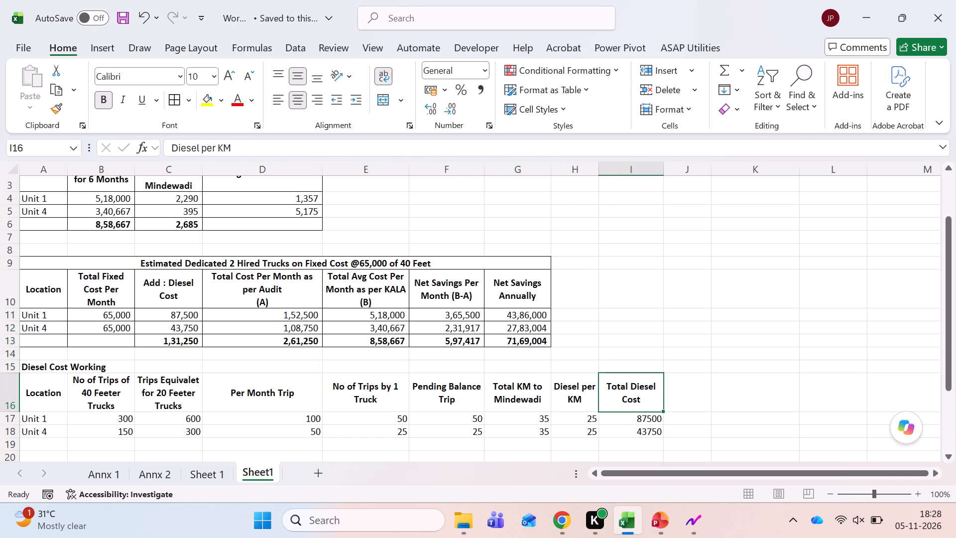
key(ctrl+Left)
key(ctrl+s)
key(Right)
key(Right)
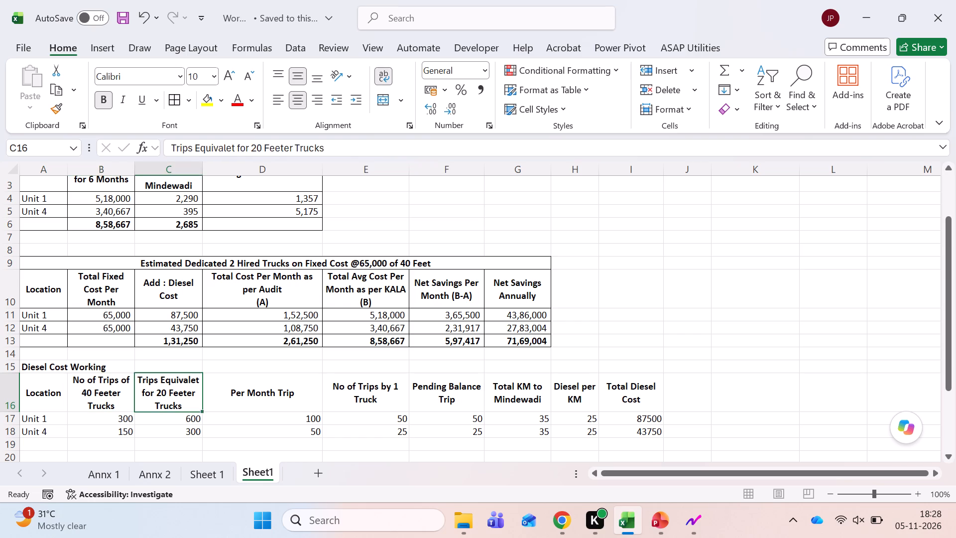
key(Right)
key(Right)
key(Right)
key(Right)
key(Right)
key(Right)
key(Down)
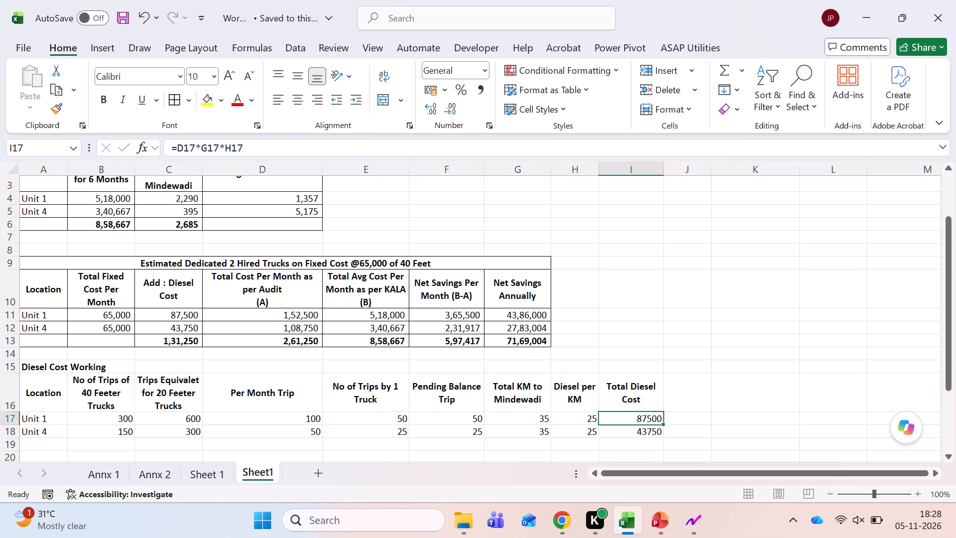
Examine Unit 1's Diesel Cost Working entries for 20-feeter equivalent trips, per-month trips, trips by one truck and pending balance trips.
key(Left)
key(Left)
key(Left)
key(F2)
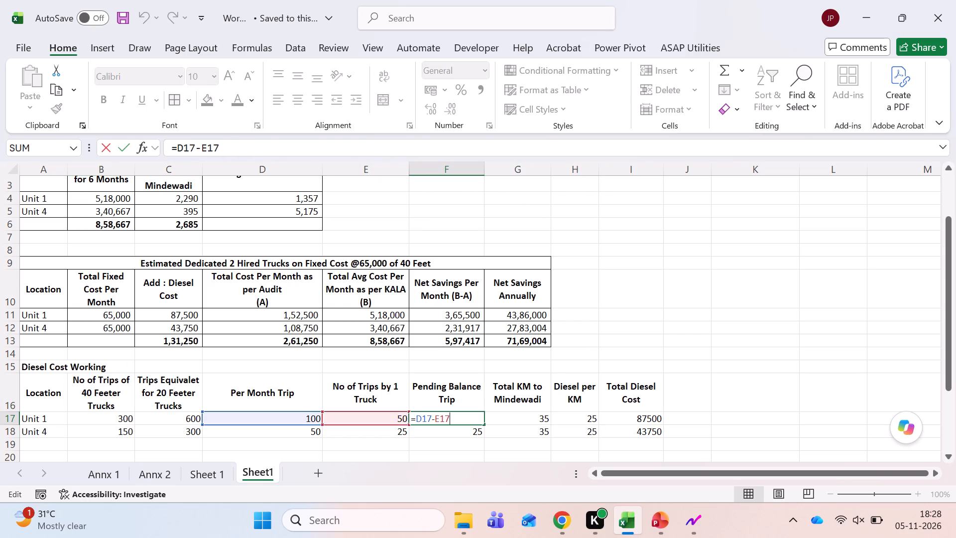
key(Escape)
key(Left)
key(Left)
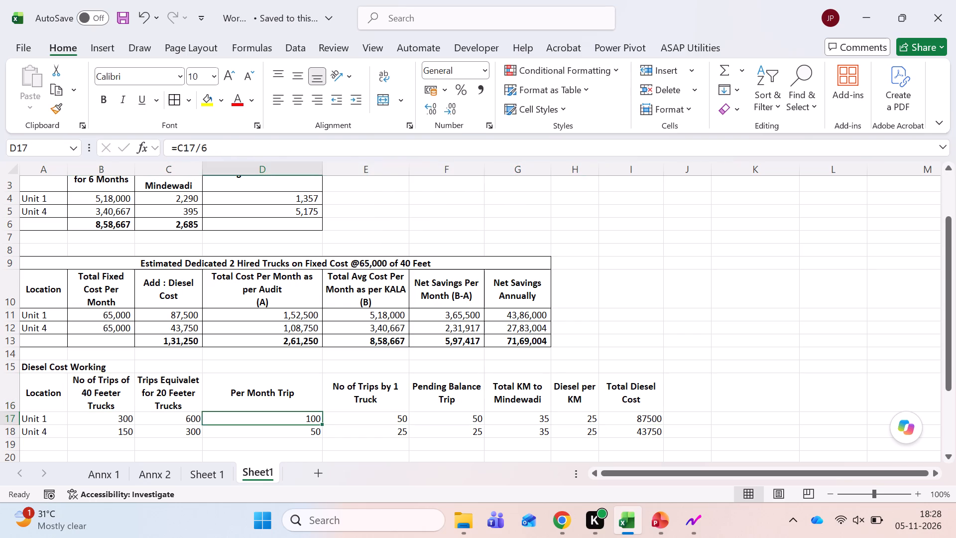
key(Right)
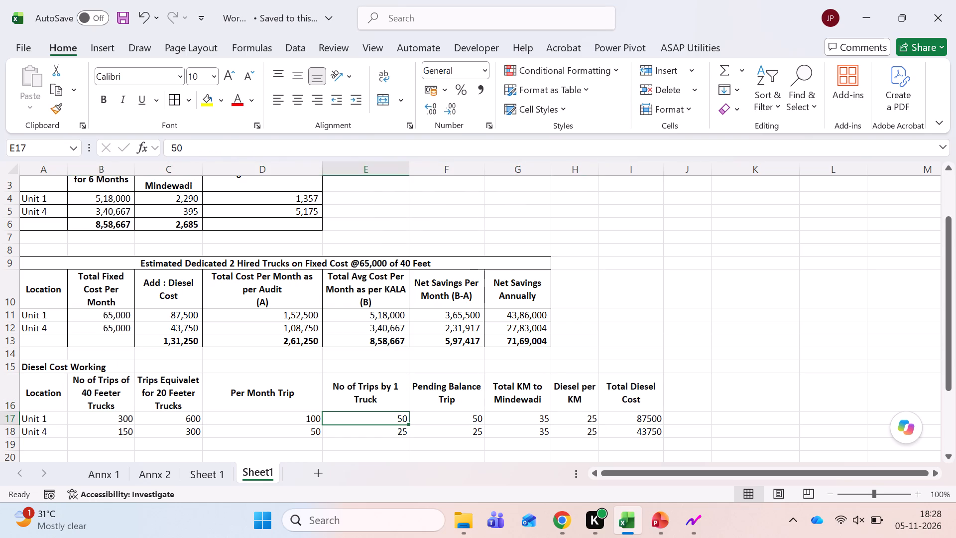
key(Right)
key(Left)
key(Left)
key(Left)
key(Left)
key(Left)
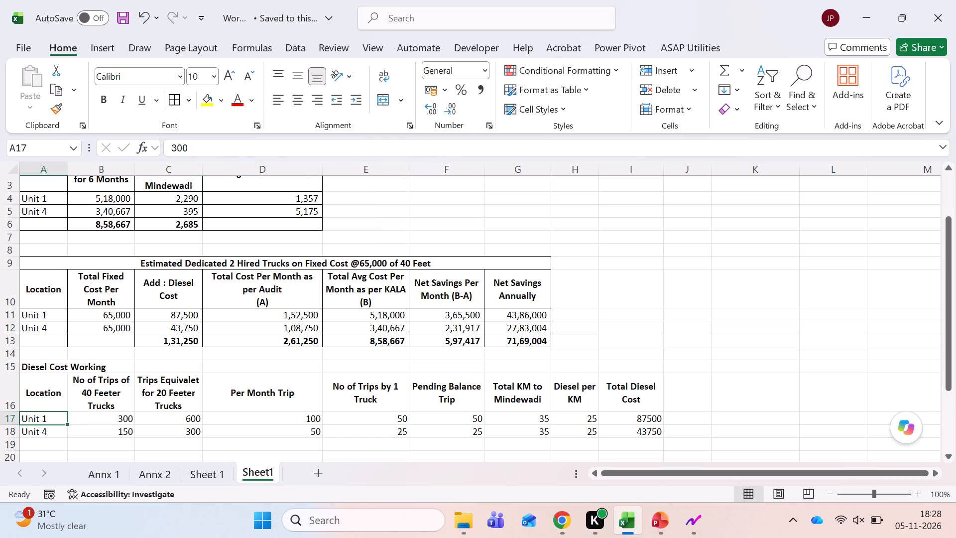
key(Right)
key(Right)
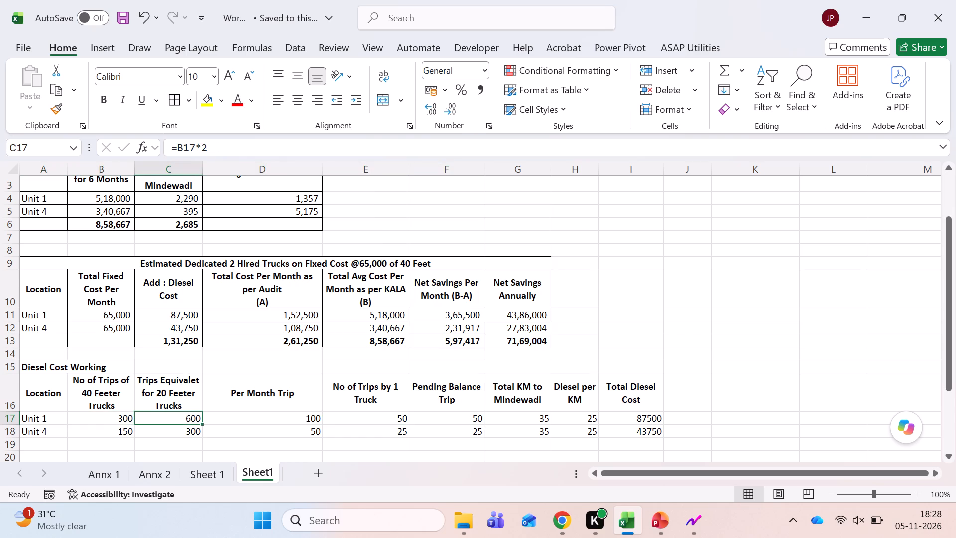
key(Right)
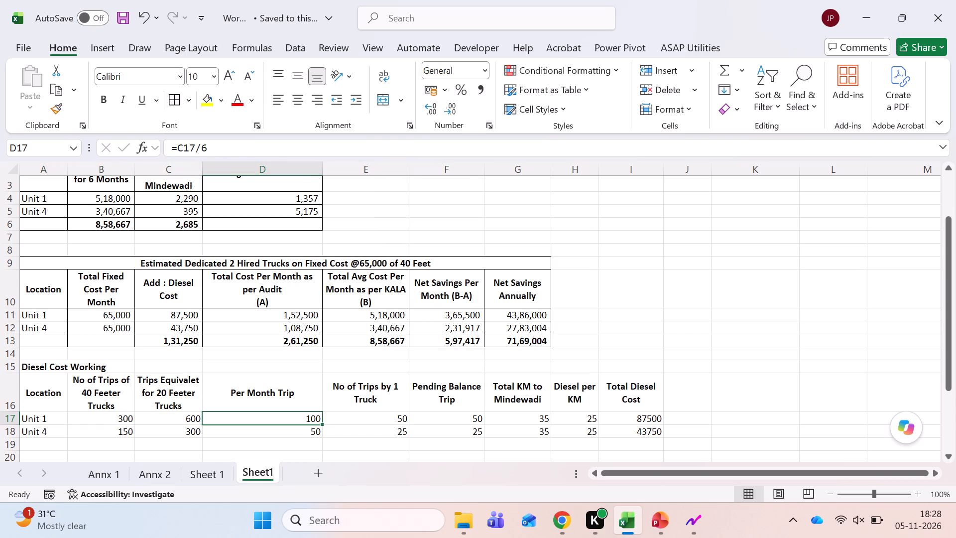
key(F2)
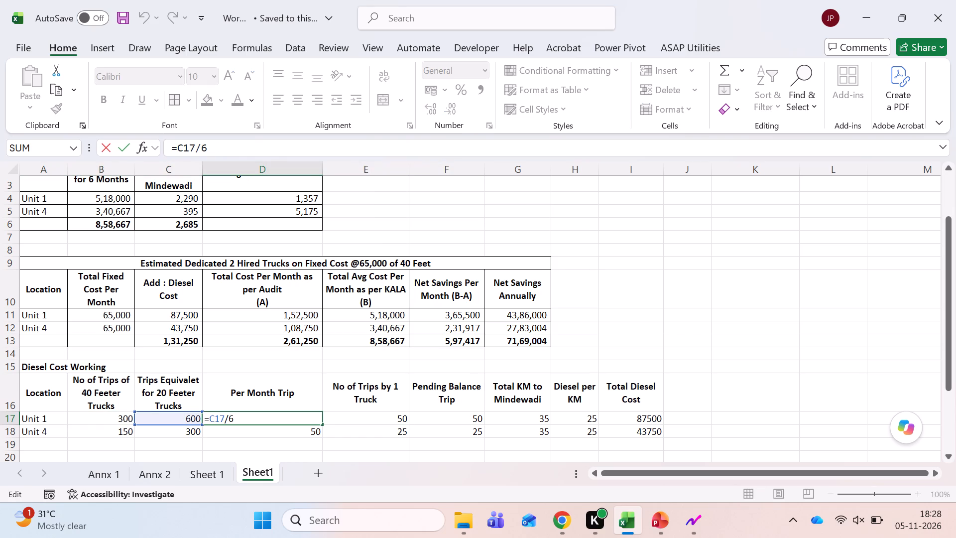
key(Escape)
key(Right)
key(F2)
key(Escape)
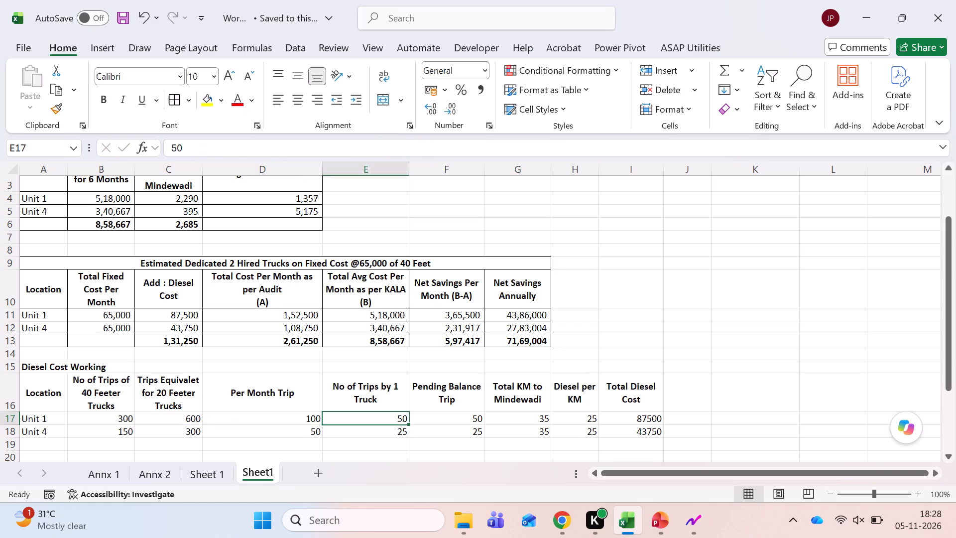
key(Escape)
key(Left)
key(Left)
key(Left)
key(Left)
key(Right)
key(Right)
key(Right)
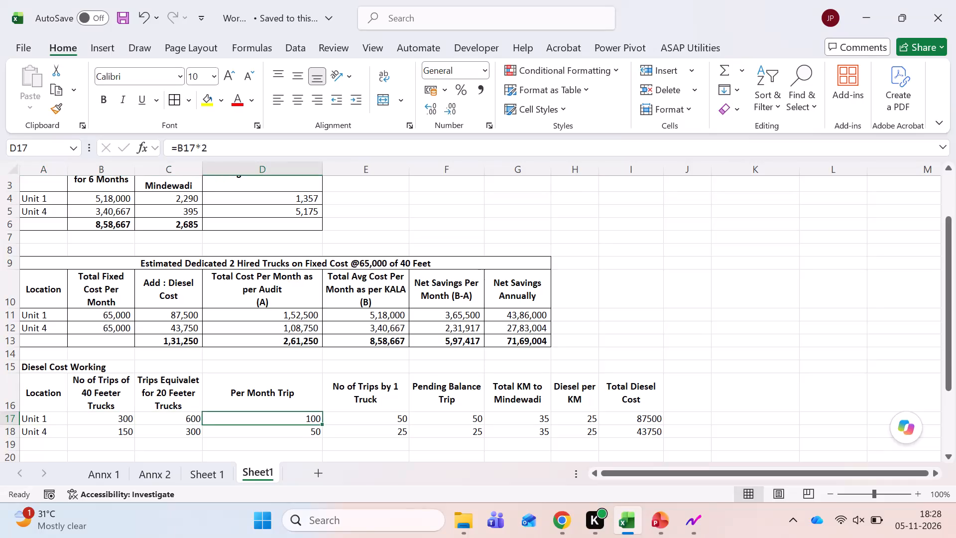
key(Right)
key(Left)
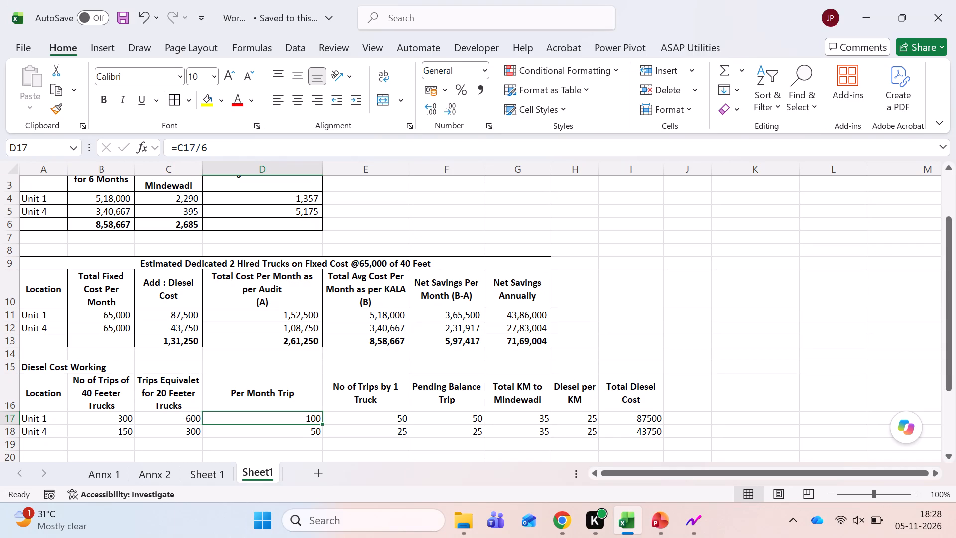
Save the Working workbook with the Unit 1 location cell of Diesel Cost Working selected.
key(ctrl+s)
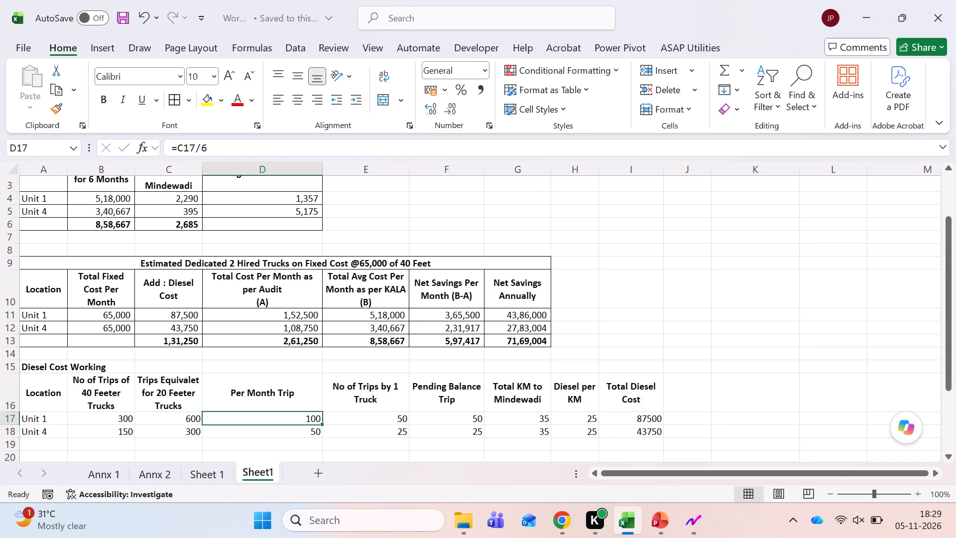
key(Right)
key(Right)
key(Right)
key(Right)
key(ctrl+Left)
key(ctrl+Left)
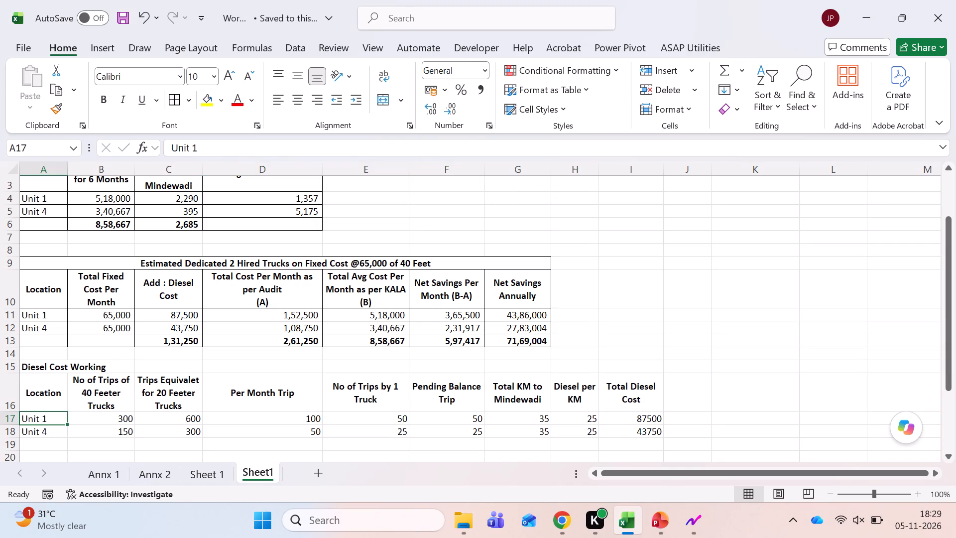
key(ctrl+s)
key(ctrl+s)
key(ctrl+s)
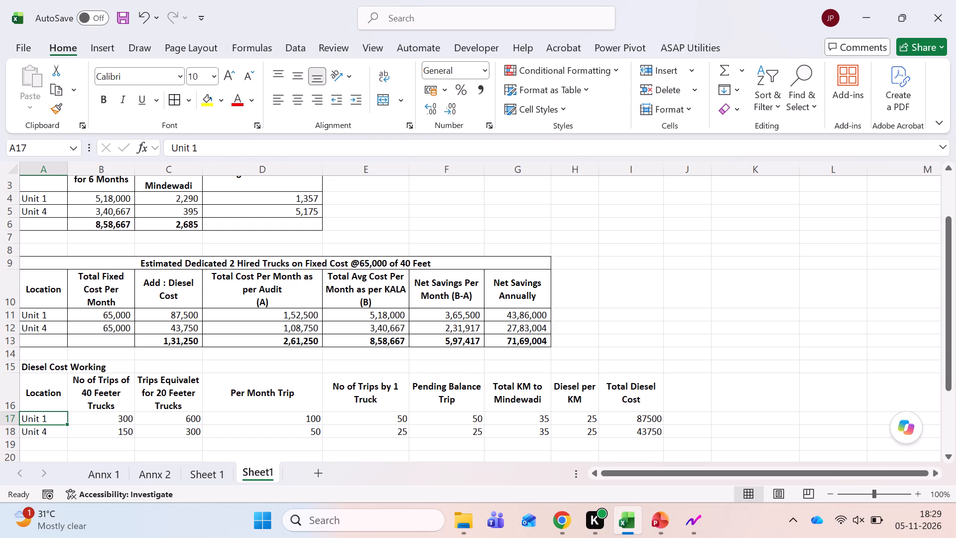
Look over the cost tables on Sheet1 and the monthly Unit 1 and Unit 4 figures on Sheet 1.
scroll(637, 432, up, 2)
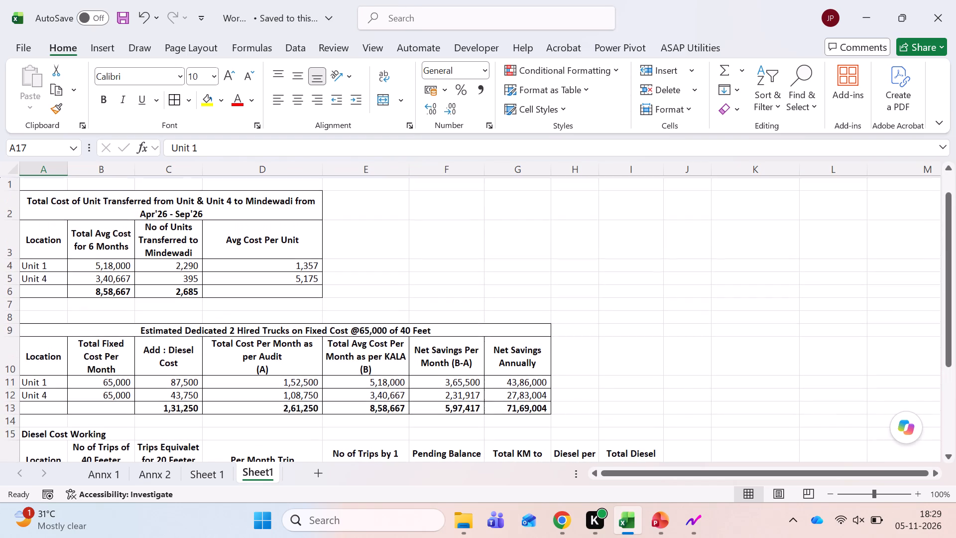
scroll(637, 432, down, 1)
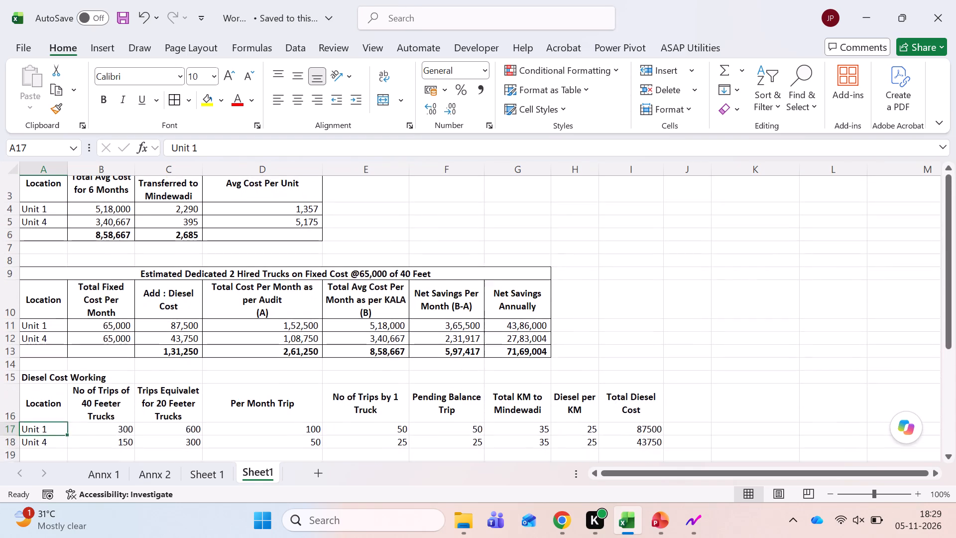
scroll(637, 432, down, 1)
scroll(637, 432, up, 1)
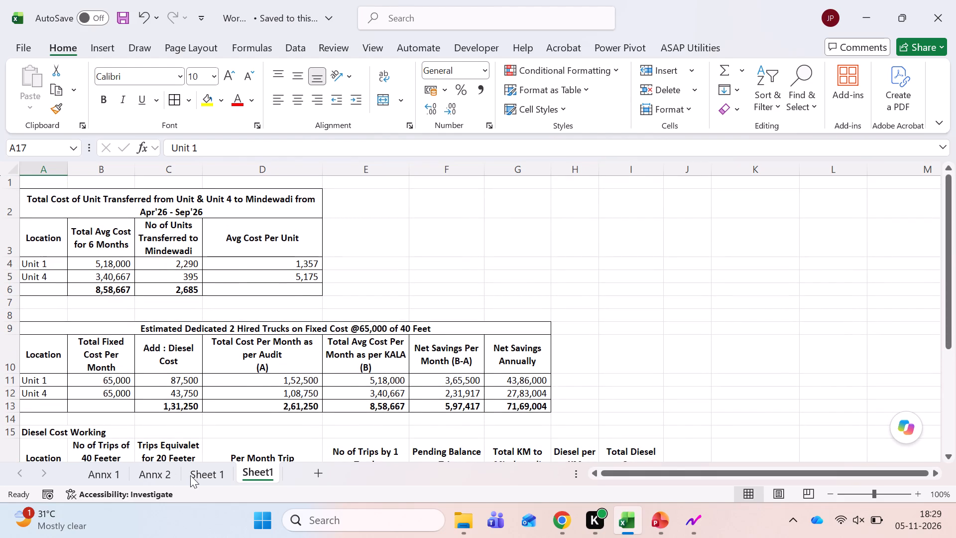
click(211, 475)
scroll(205, 396, up, 2)
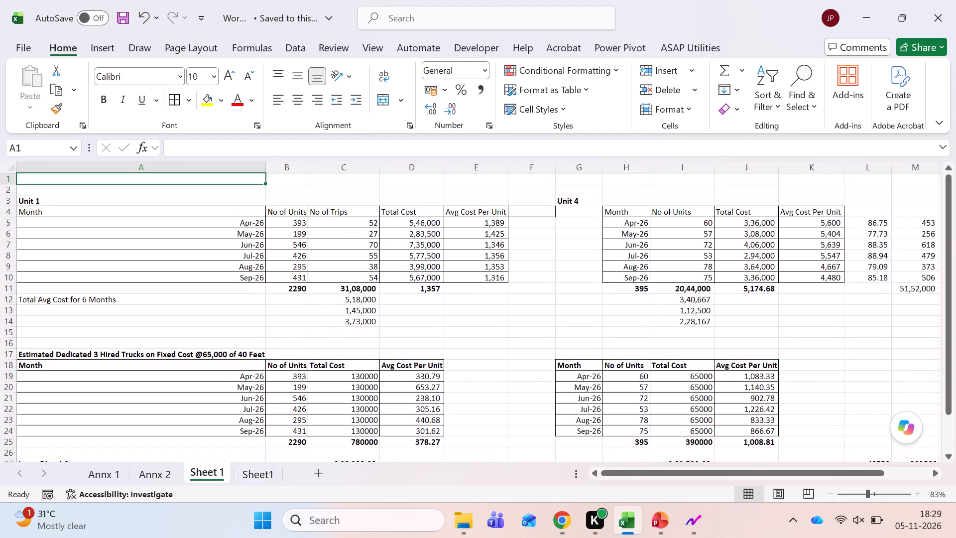
Rename the Sheet1 worksheet containing the hired-truck estimate and diesel working as Diesel Cost.
click(243, 474)
right_click(243, 474)
click(274, 260)
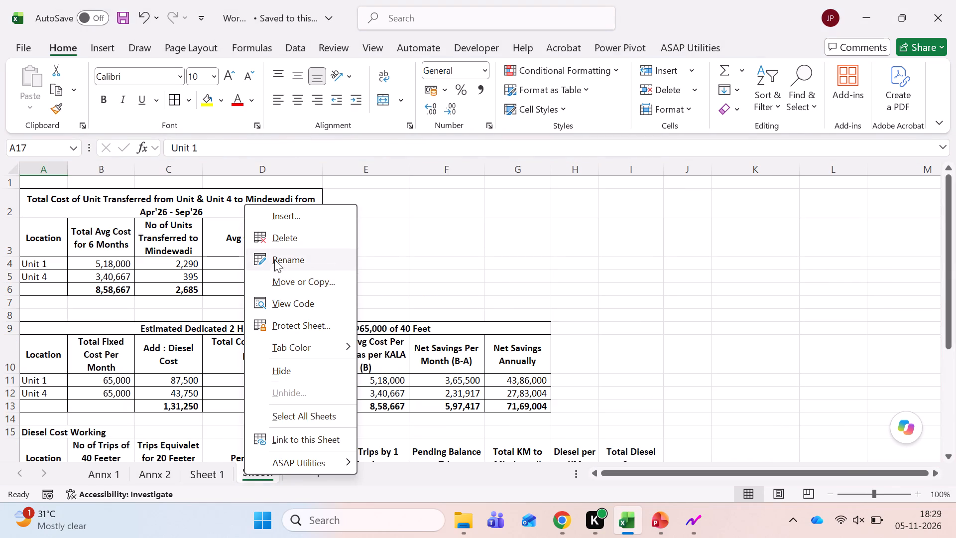
text(Diesel Cos)
key(t)
key(Return)
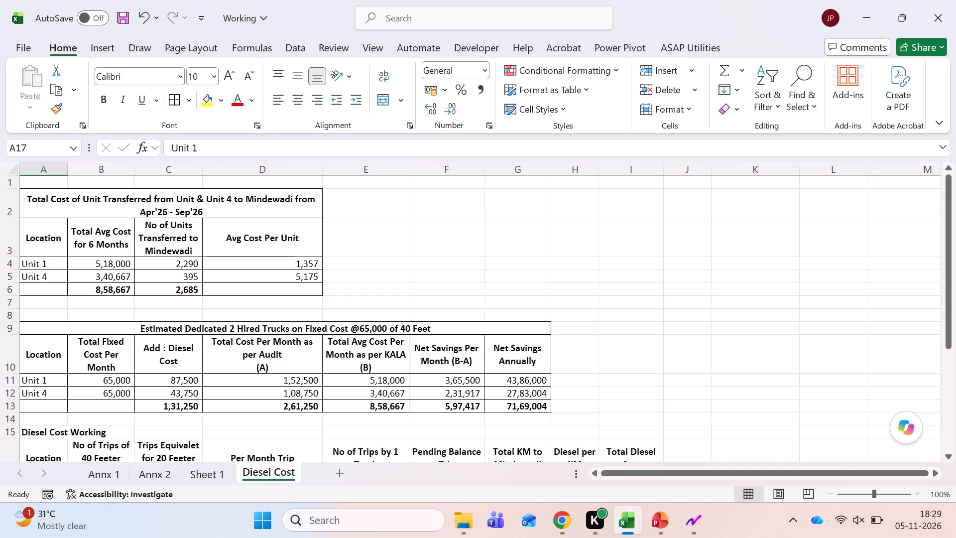
Rename the Diesel Cost worksheet as Mindewadi Working.
right_click(272, 471)
click(307, 260)
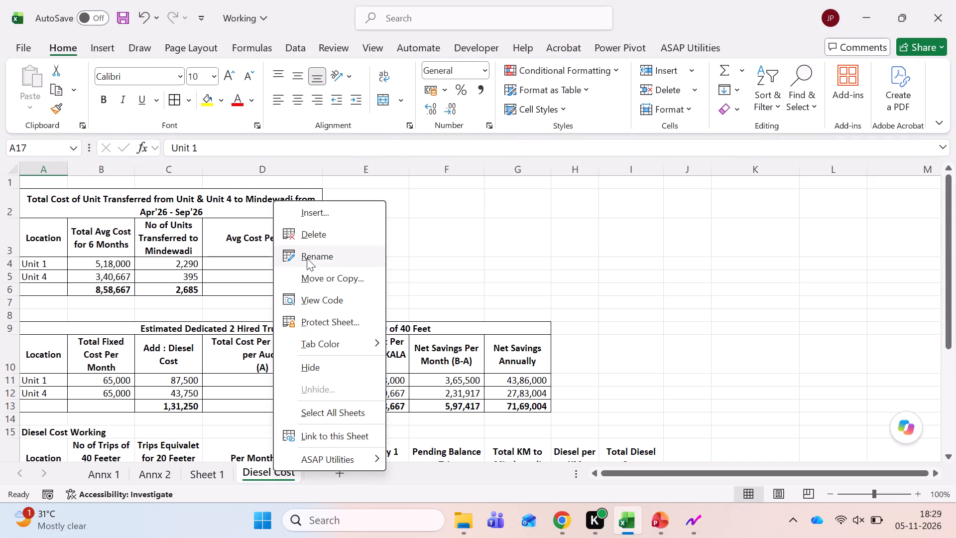
key(Right)
key(space)
key(BackSpace)
key(BackSpace)
key(BackSpace)
key(BackSpace)
key(BackSpace)
key(BackSpace)
key(BackSpace)
key(BackSpace)
key(BackSpace)
key(BackSpace)
key(BackSpace)
key(BackSpace)
key(BackSpace)
key(BackSpace)
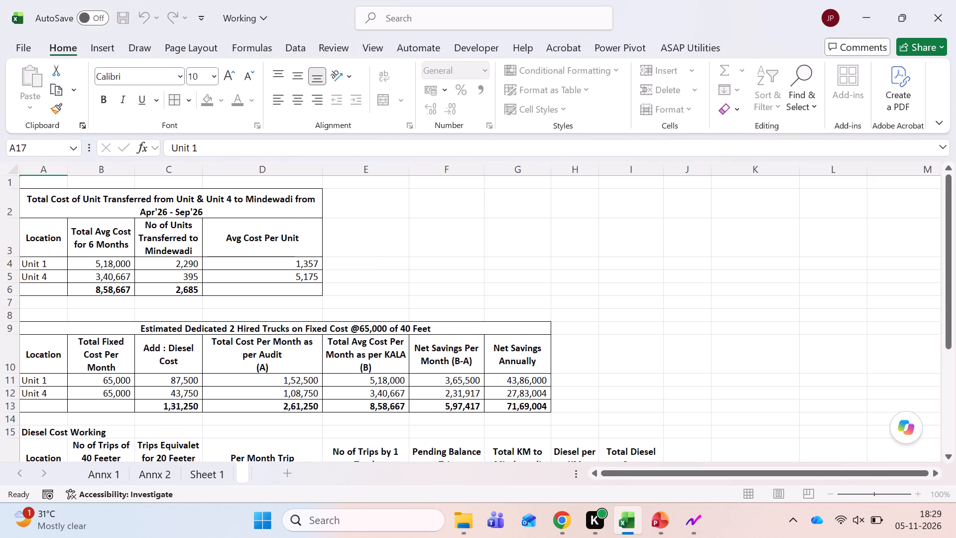
scroll(302, 300, down, 1)
text(Uni)
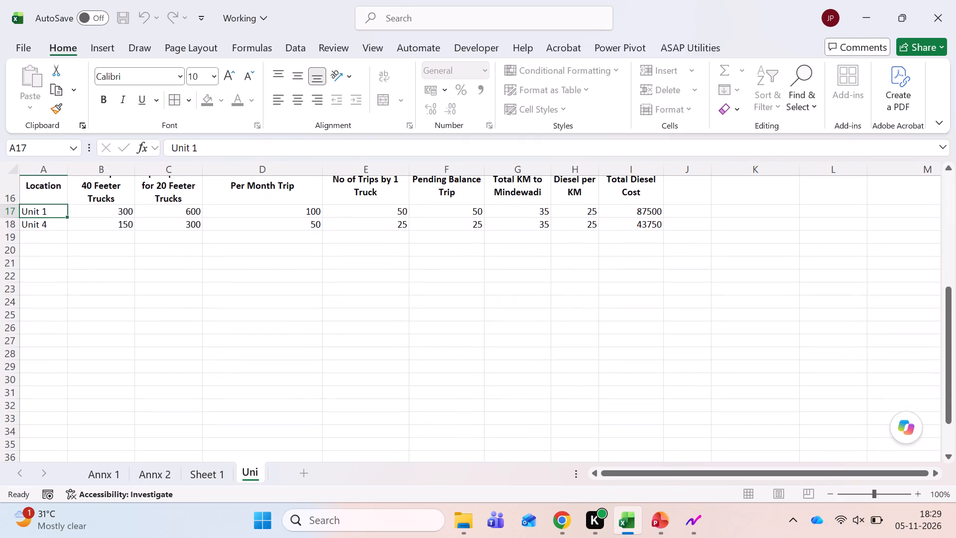
key(BackSpace)
key(BackSpace)
key(BackSpace)
key(BackSpace)
text(Mid)
key(BackSpace)
text(ndewadi Working)
key(Return)
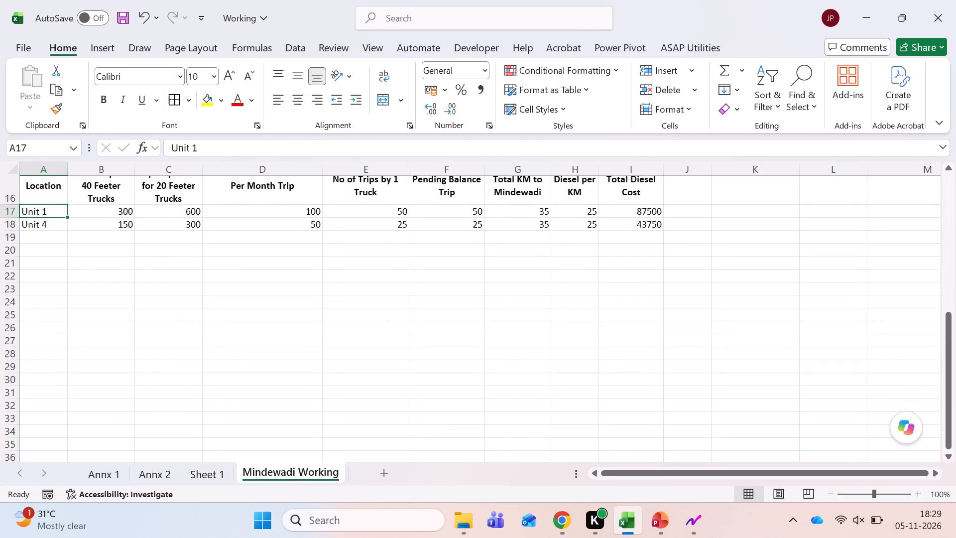
Save the Working workbook with the empty cell D7 below the transferred-unit cost table selected.
scroll(302, 300, up, 3)
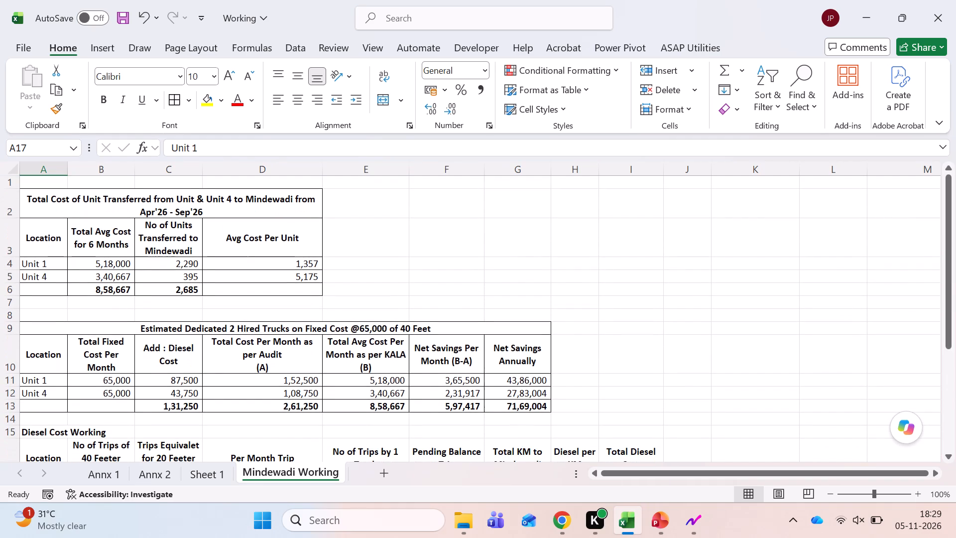
click(302, 300)
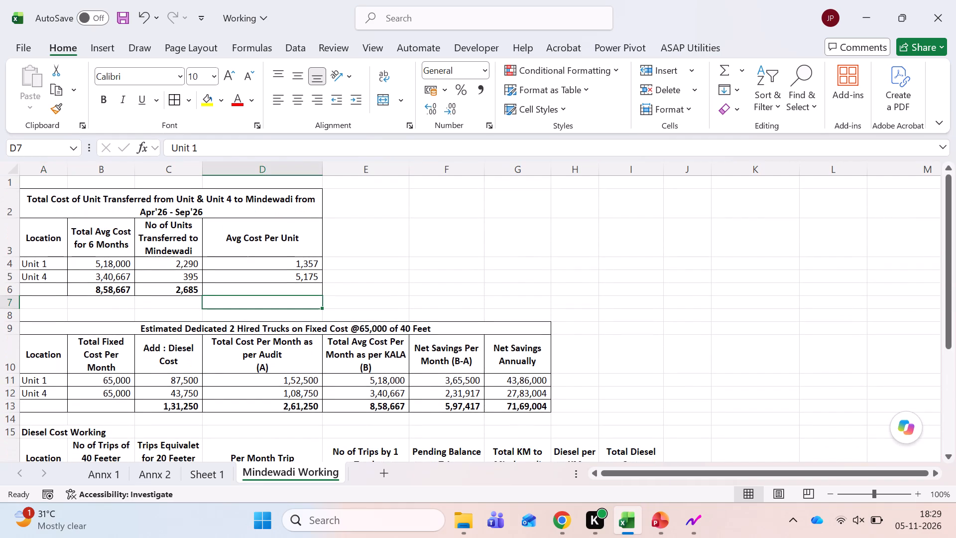
key(ctrl+s)
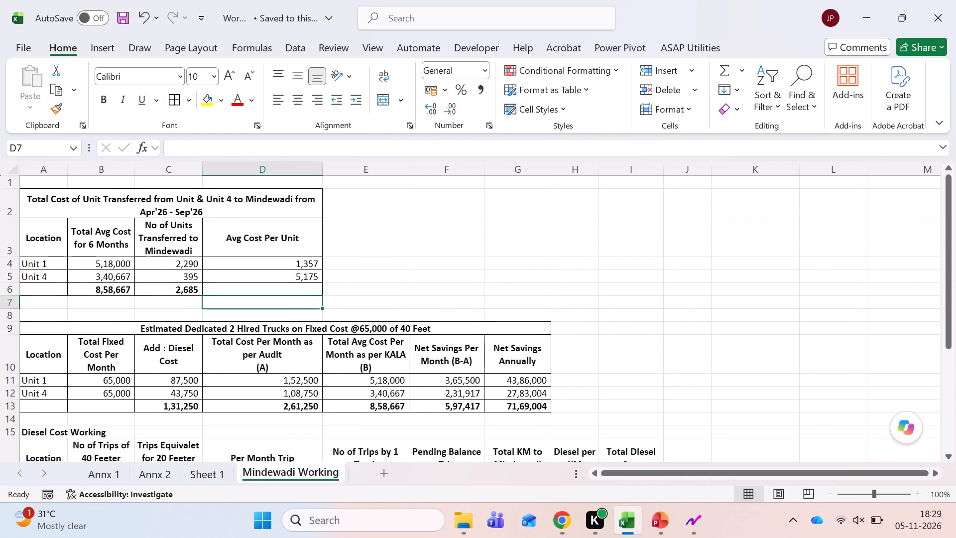
scroll(302, 300, up, 1)
key(ctrl+s)
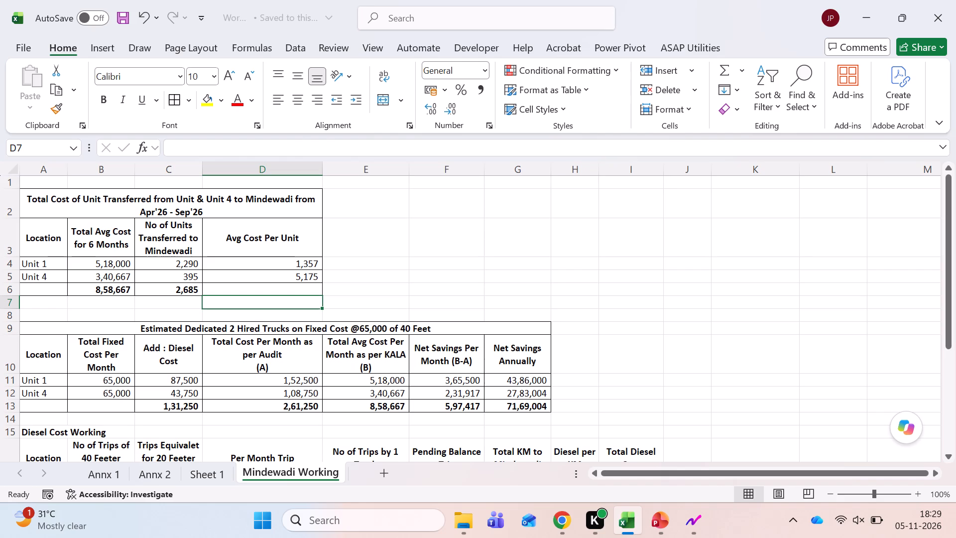
Examine the formulas behind the audit monthly cost, the added diesel cost and Unit 4's total diesel cost.
click(285, 390)
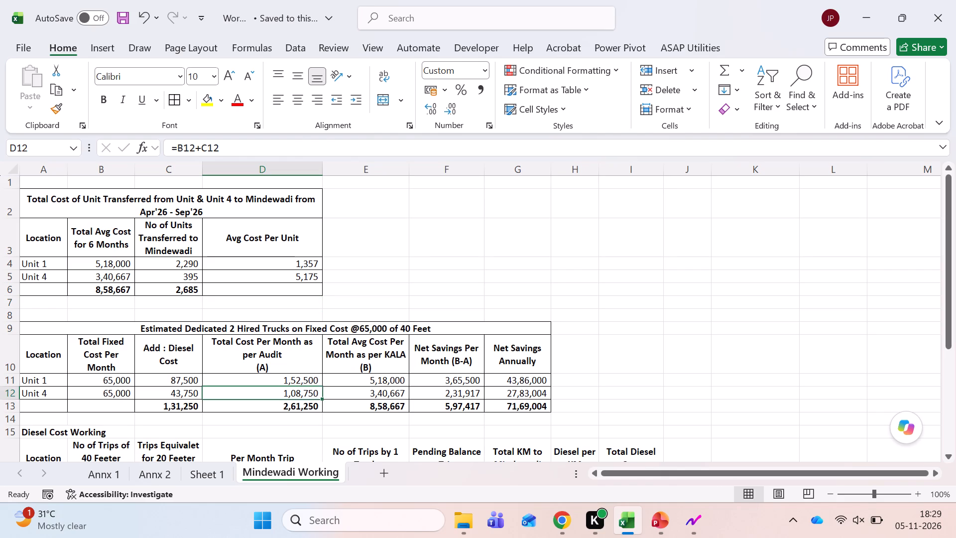
scroll(285, 390, down, 1)
click(283, 321)
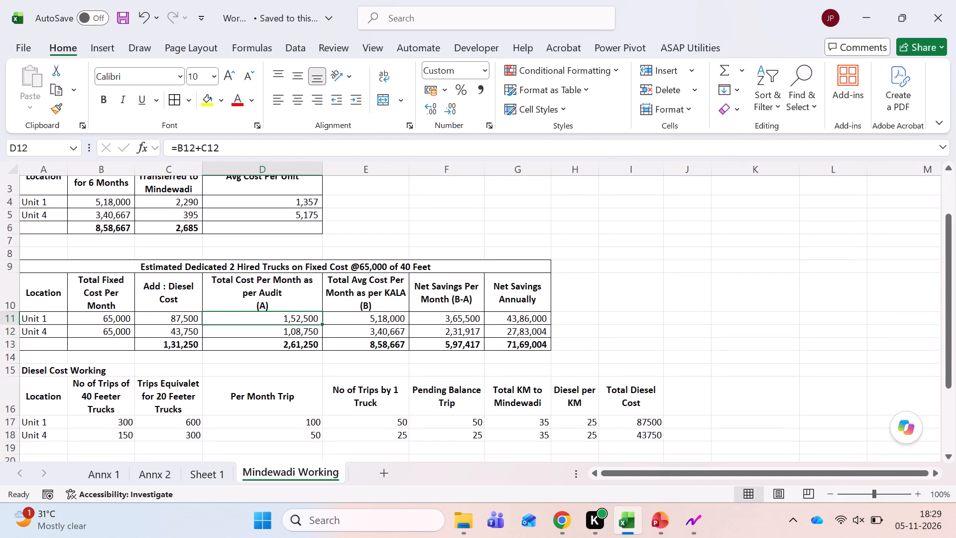
key(Right)
key(Left)
key(F2)
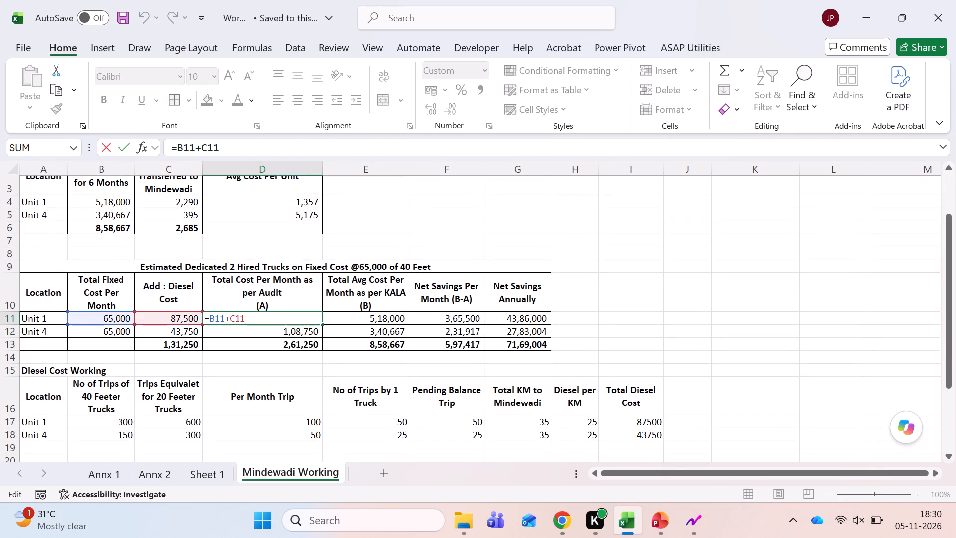
key(Escape)
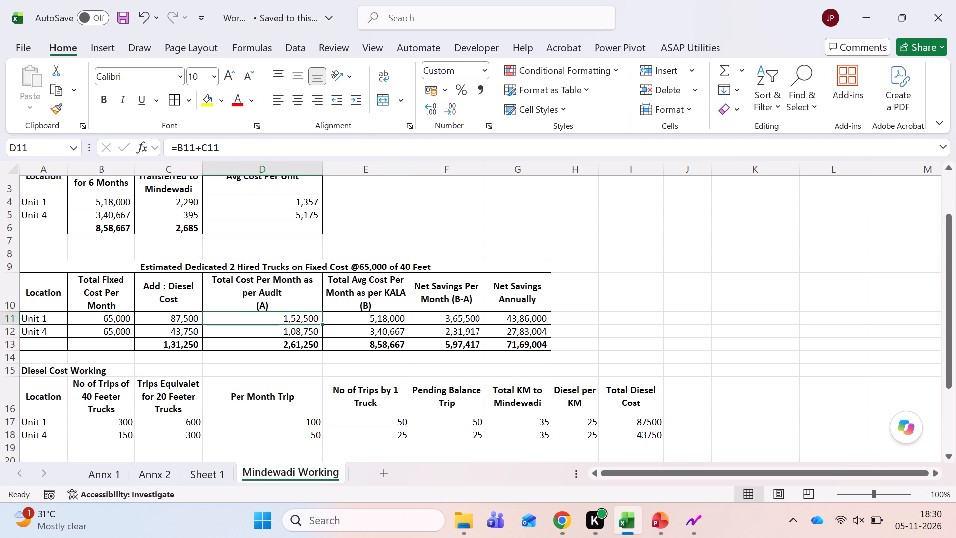
key(Left)
key(Right)
key(Left)
key(Down)
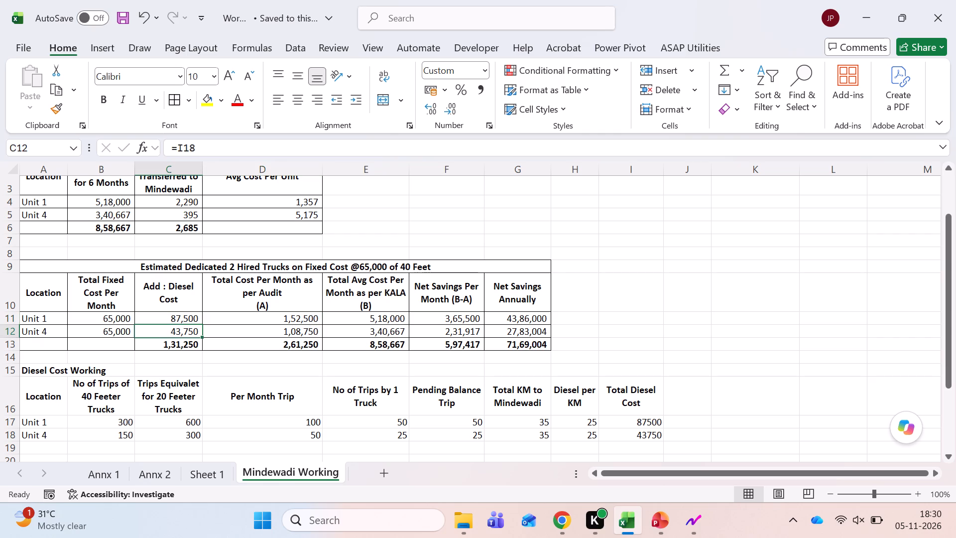
click(628, 435)
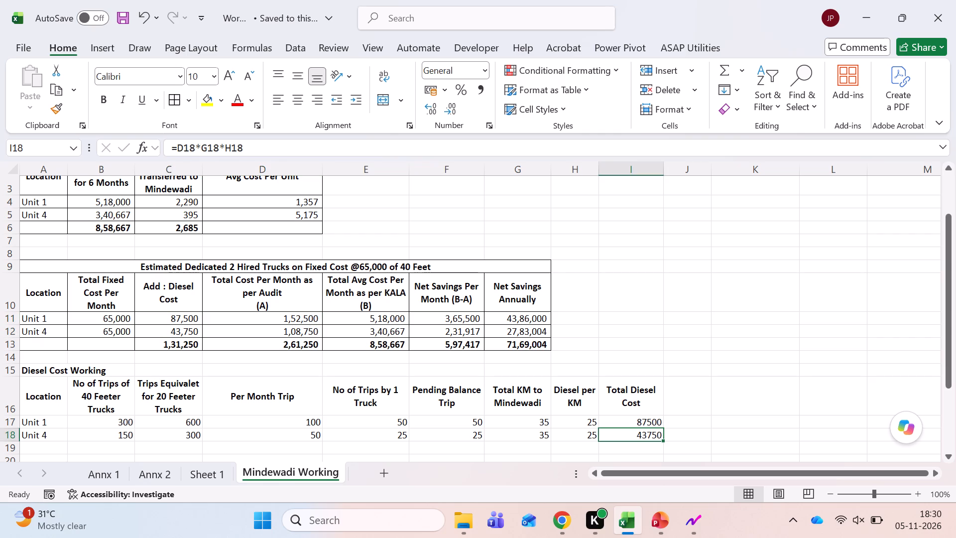
Save the Working workbook with the Unit 4 location cell of Diesel Cost Working selected.
key(ctrl+Left)
key(ctrl+Left)
key(ctrl+s)
key(ctrl+s)
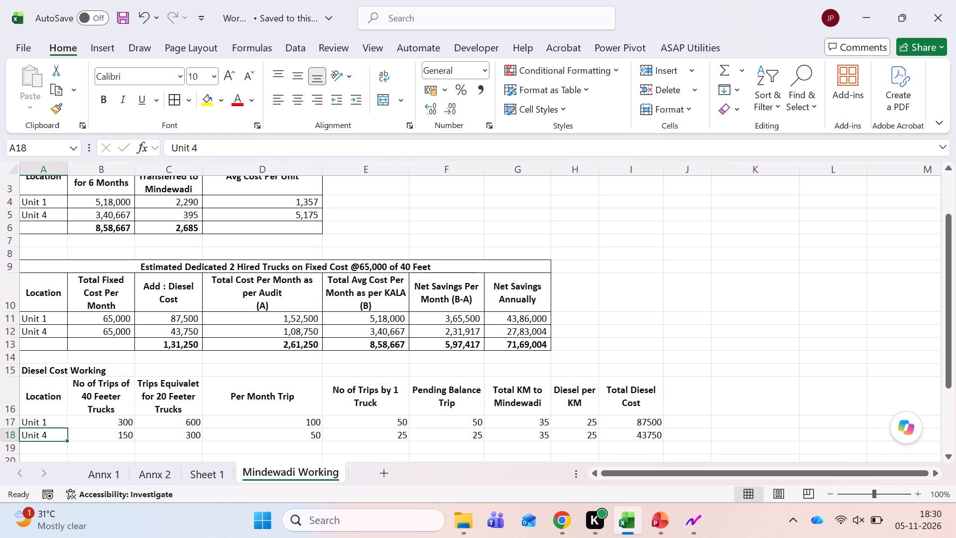
Rename the Mindewadi Working worksheet as Mindewadi Cost Working.
click(108, 467)
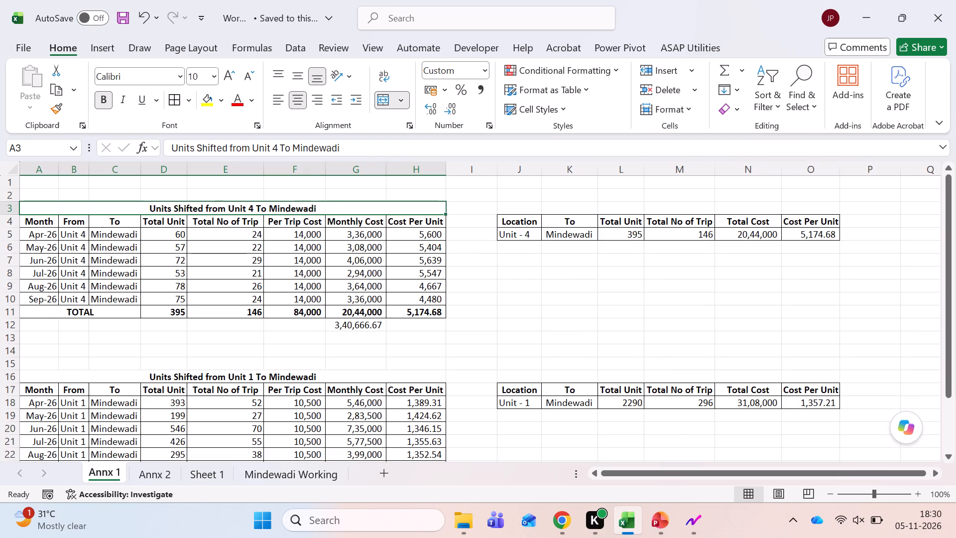
click(304, 477)
right_click(304, 477)
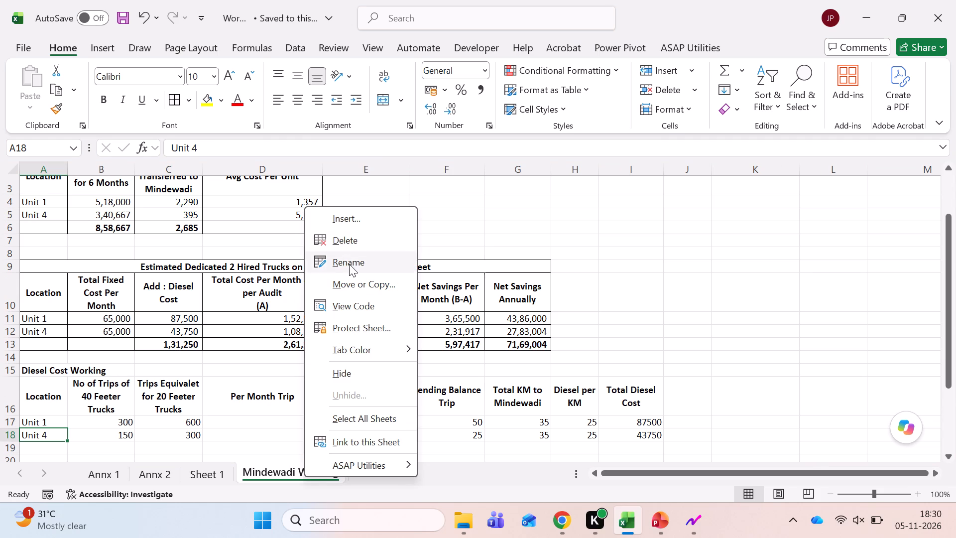
click(349, 264)
key(Right)
key(ctrl+Left)
text(Cost)
key(space)
key(Return)
Save the Working workbook with the Total Diesel Cost header selected and close it.
key(ctrl+s)
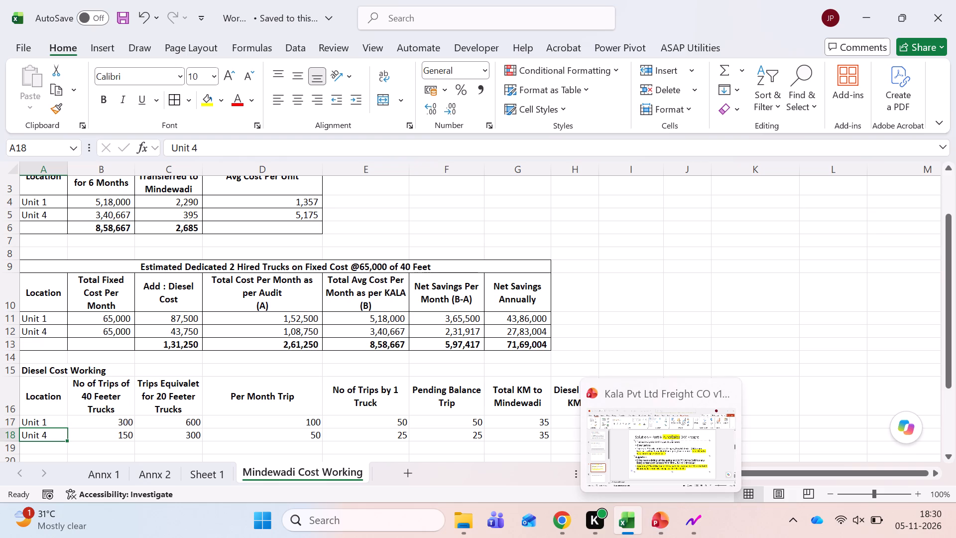
click(636, 385)
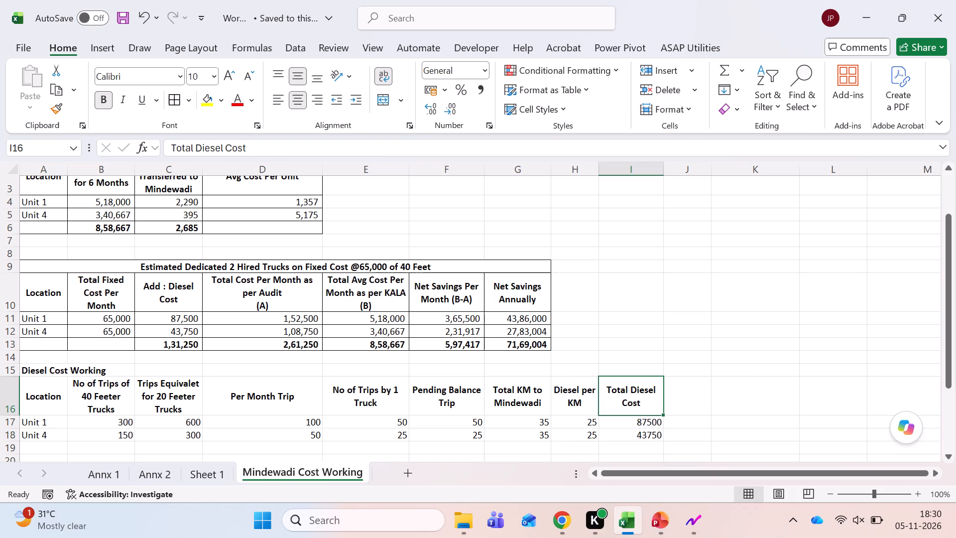
key(ctrl+s)
key(ctrl+s)
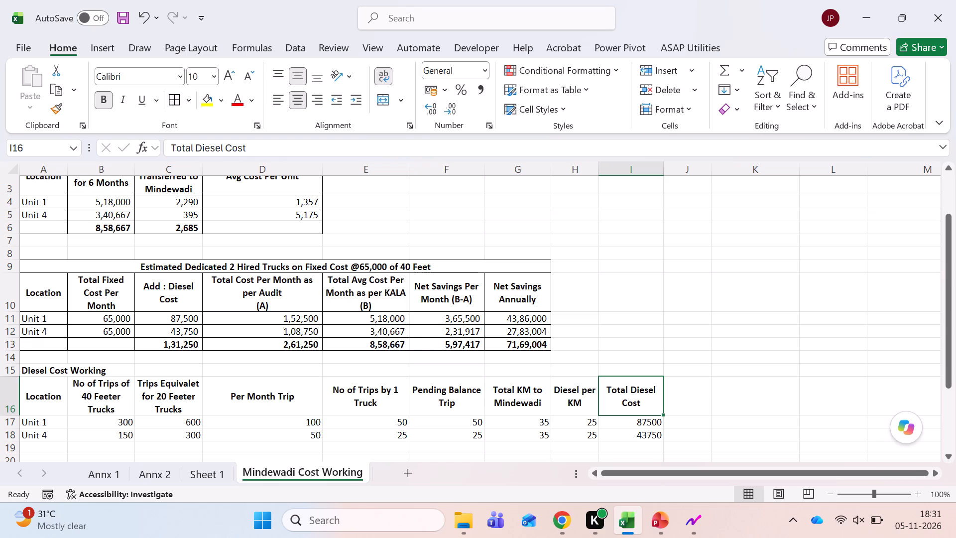
click(942, 9)
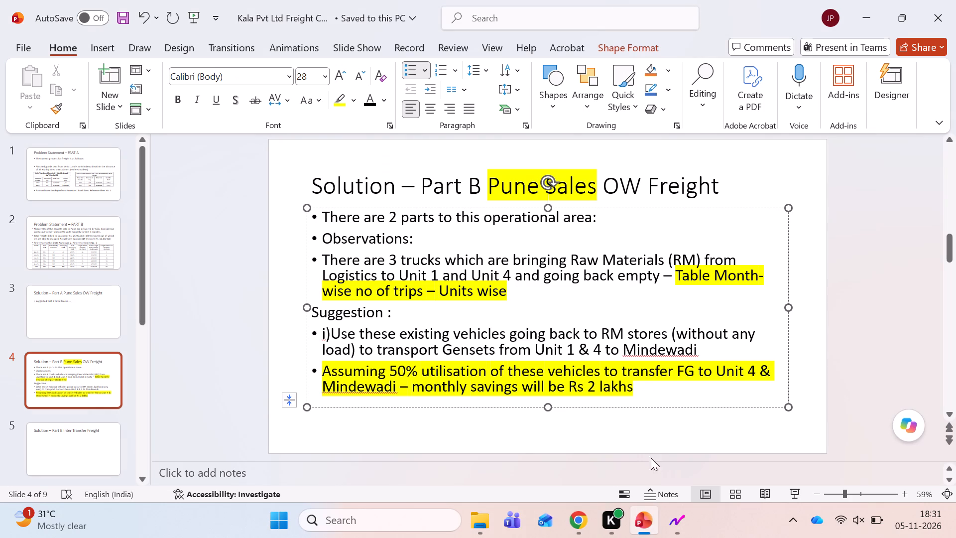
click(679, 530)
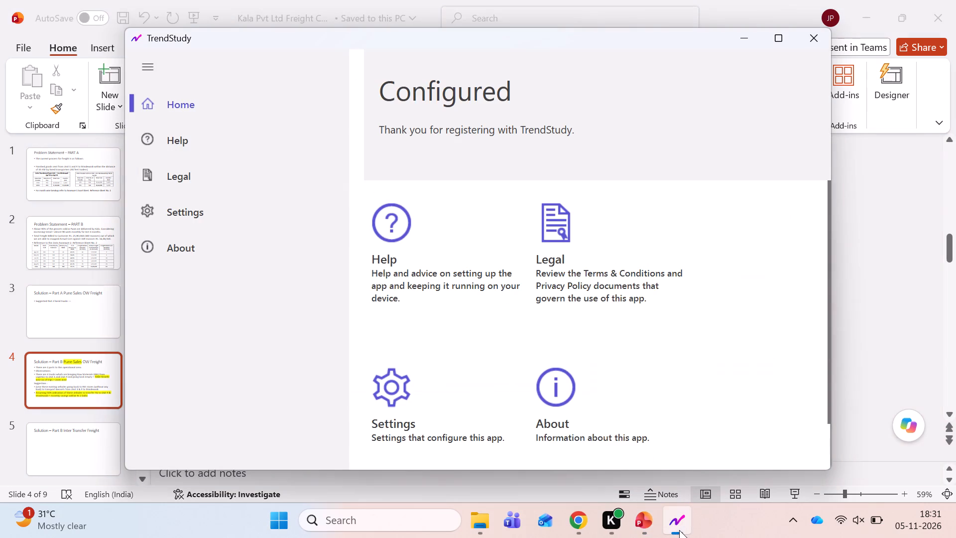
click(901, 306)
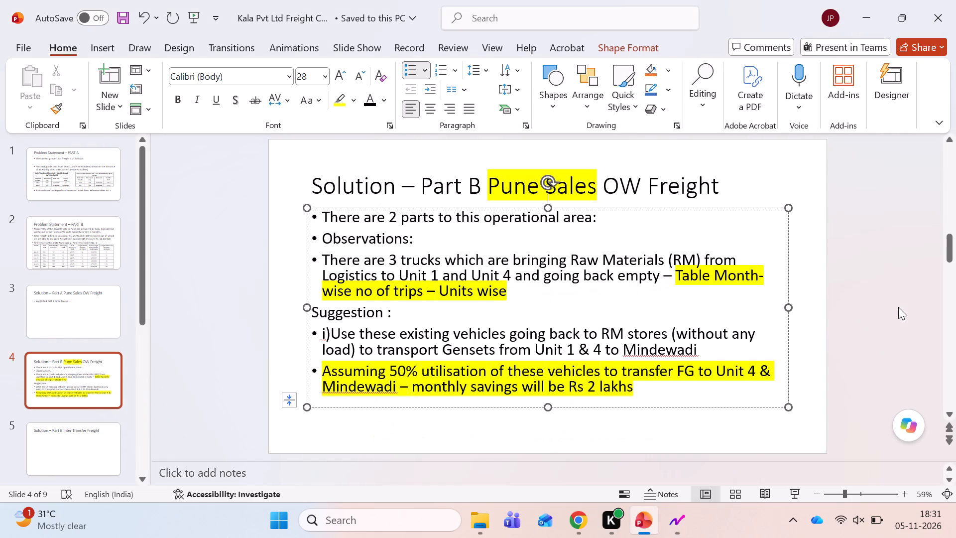
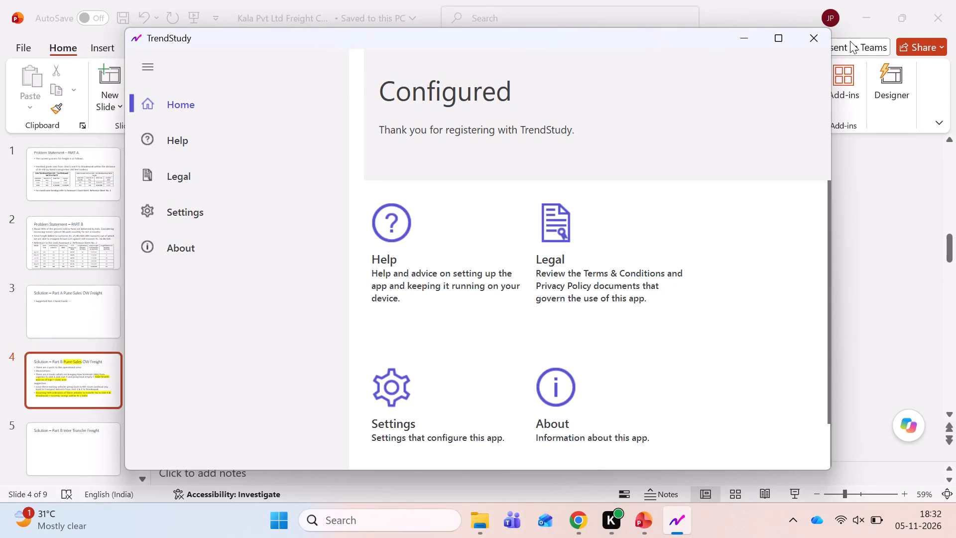
Minimise the TrendStudy window and open the Dispatch from Mindewadi Apr - Aug'26 workbook from the KALA folder.
click(747, 36)
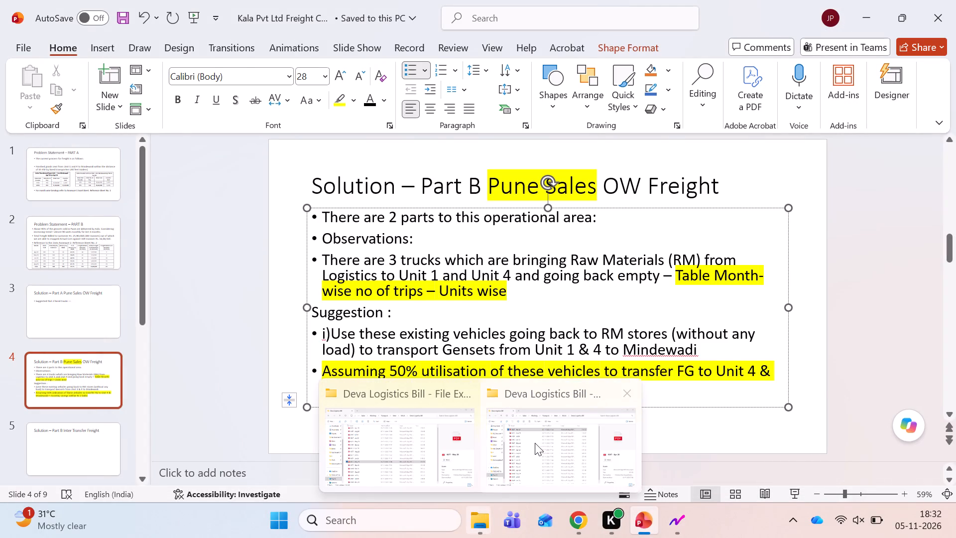
click(538, 437)
click(42, 307)
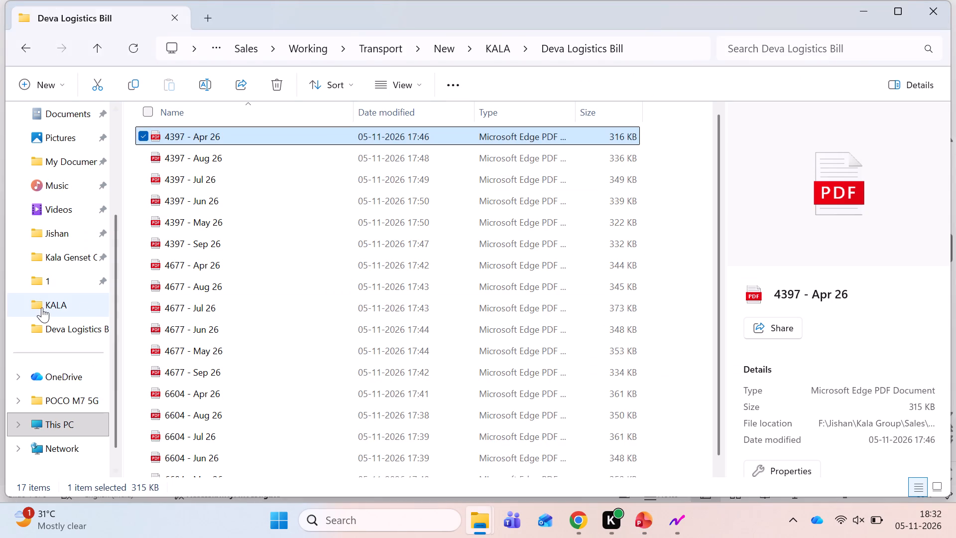
click(258, 345)
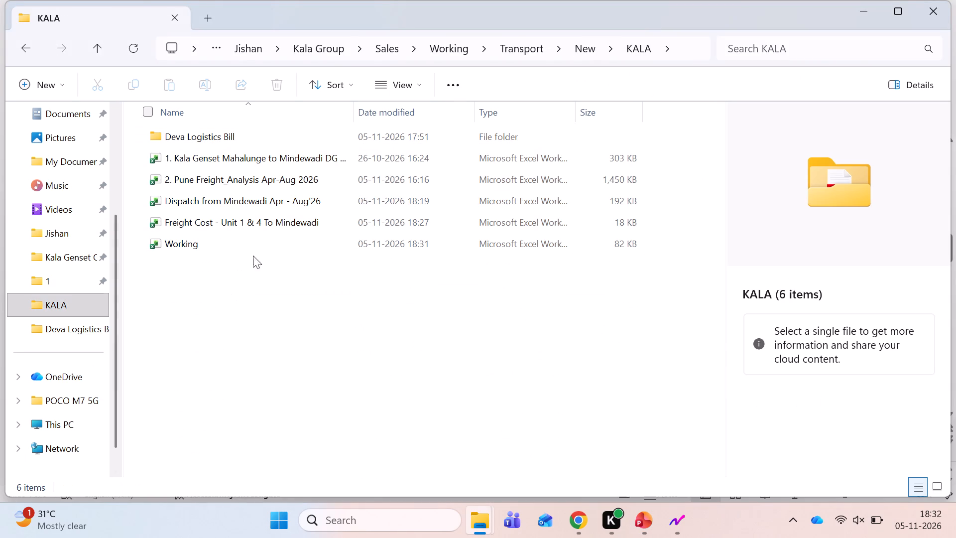
click(284, 229)
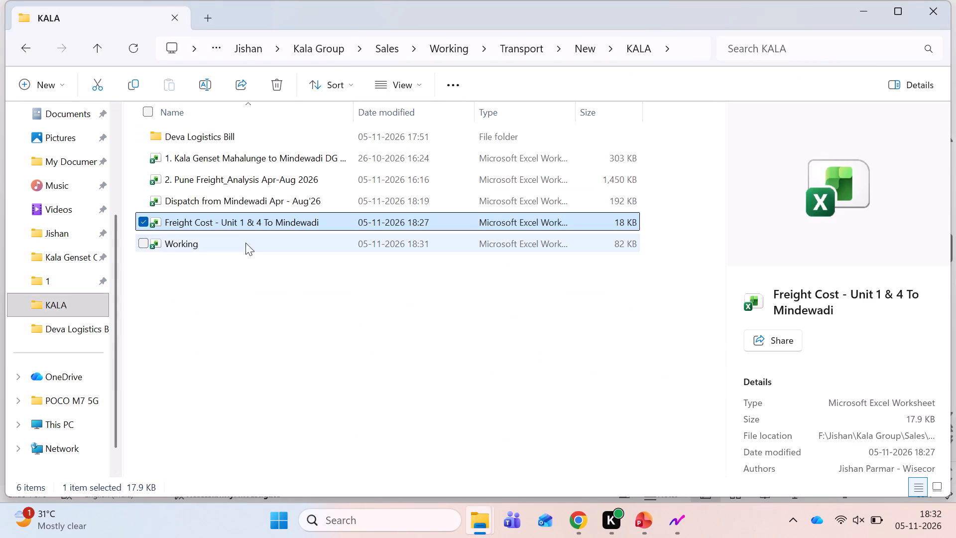
double_click(255, 202)
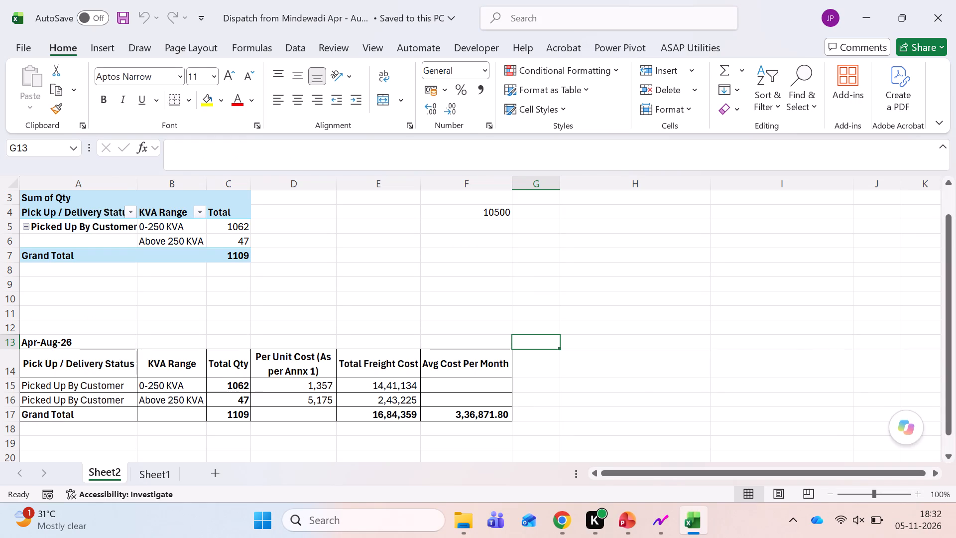
Delete the stray value in cell F4 of Sheet2.
key(Left)
key(ctrl+Up)
key(Delete)
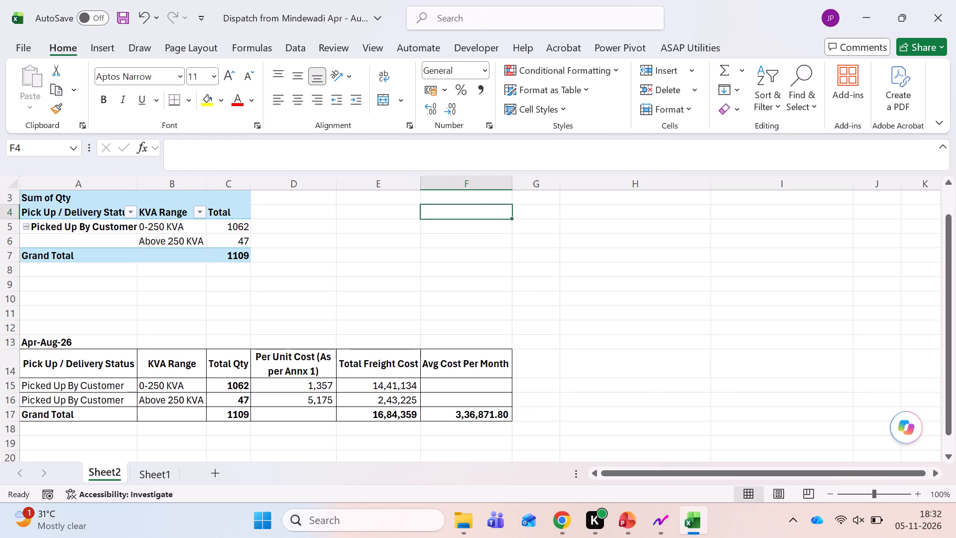
Add a new blank worksheet after Sheet1.
key(ctrl+Page_Down)
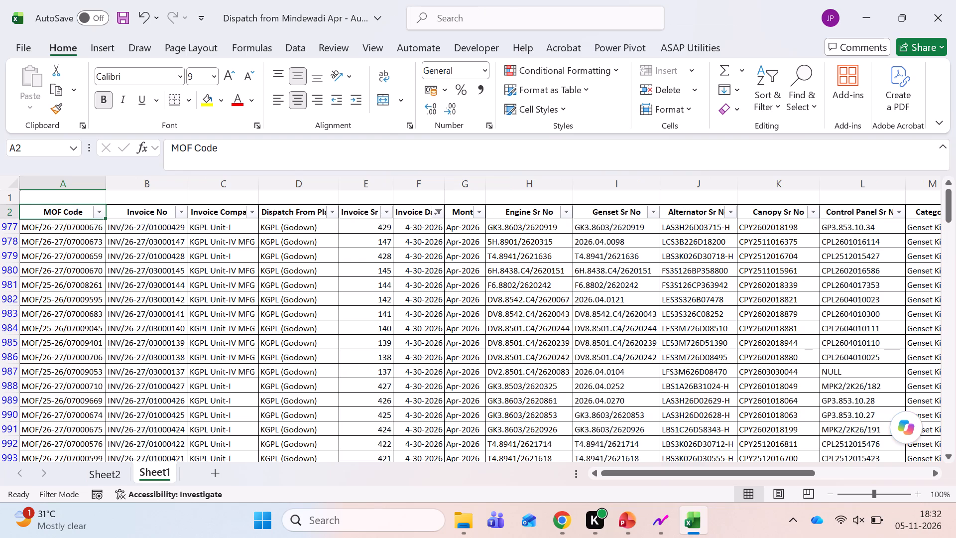
click(213, 475)
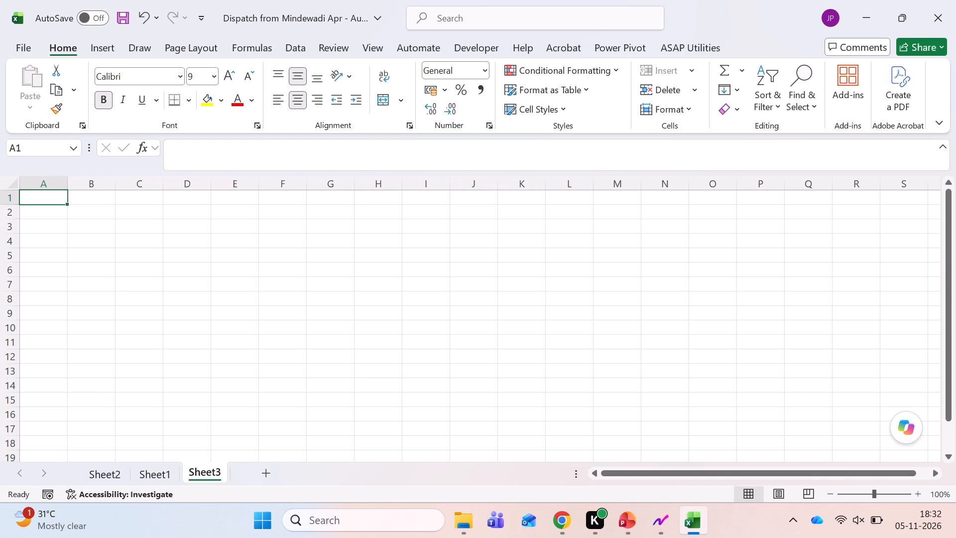
Enter headers Vehicle No, Month, Total No of Trip and Total Diesel Issued in A3:D3, fitting the widths of columns A, C and D.
click(49, 229)
text(Vehicle No)
key(Return)
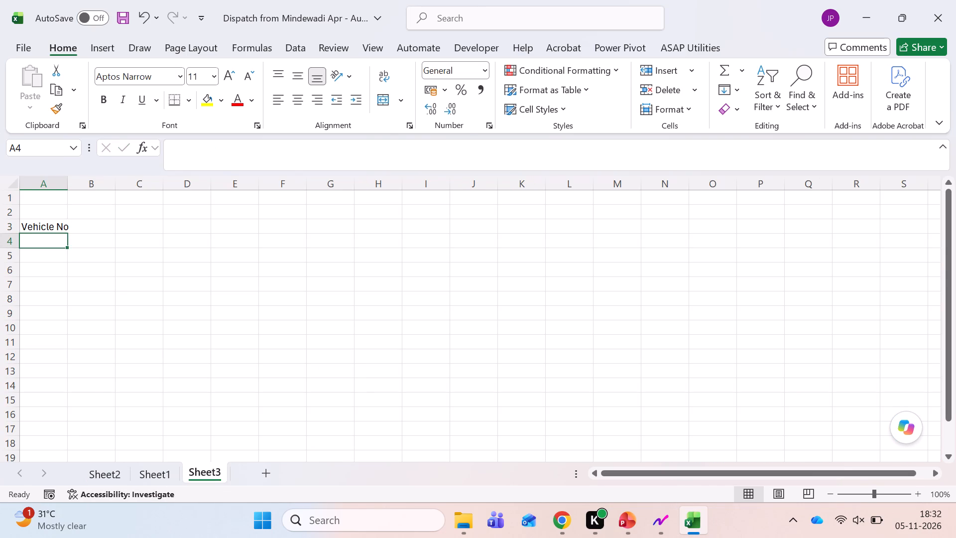
double_click(67, 185)
key(Right)
key(Up)
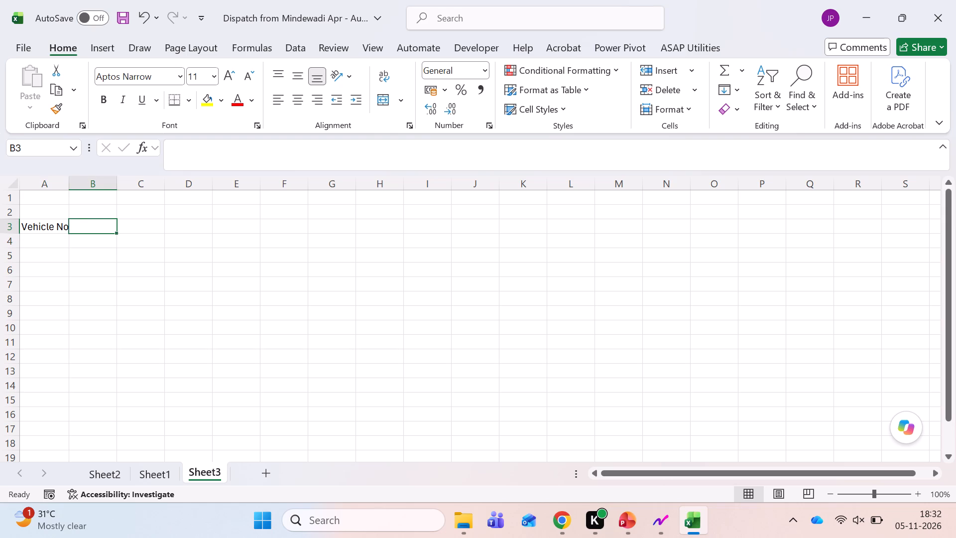
text(Month)
key(Tab)
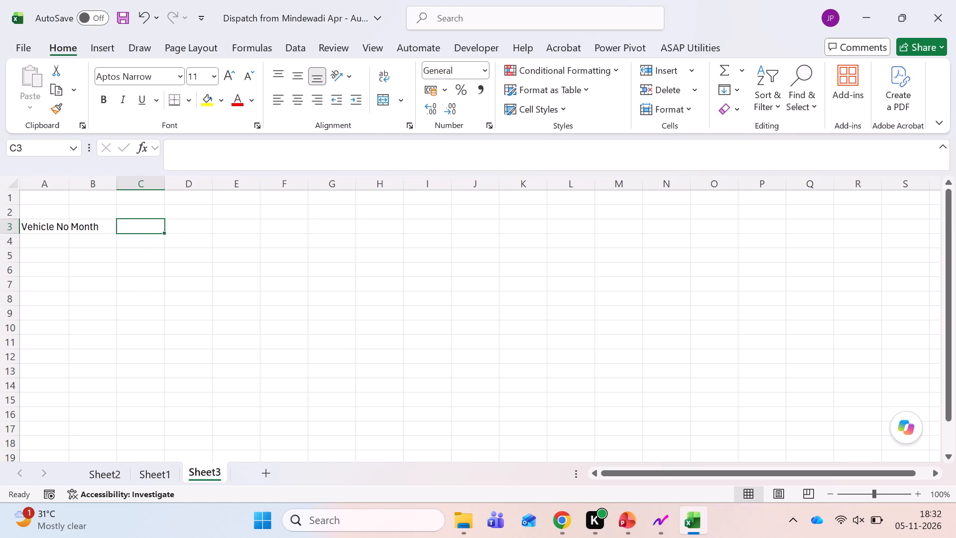
text(TOtal No of Trip)
key(Tab)
double_click(164, 184)
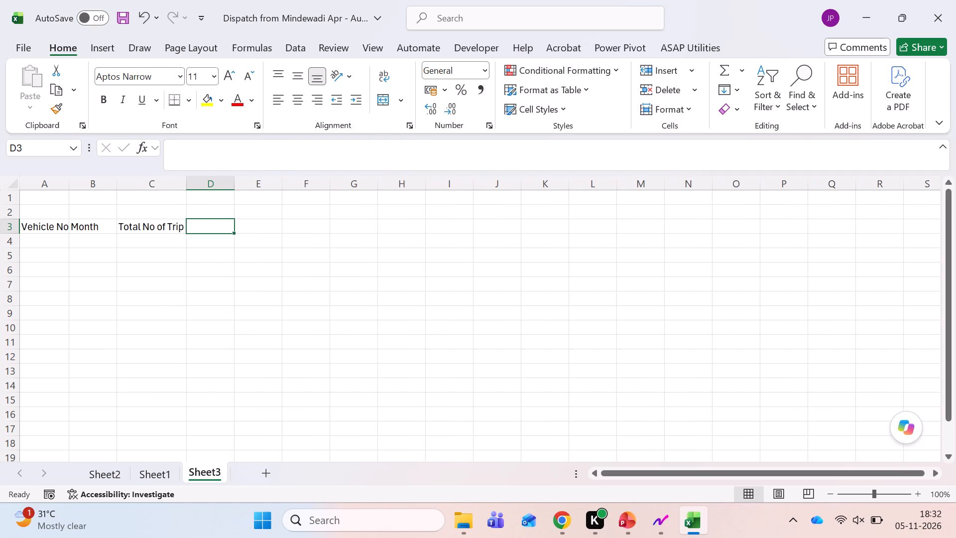
text(TOtal DIesel Issued)
key(Return)
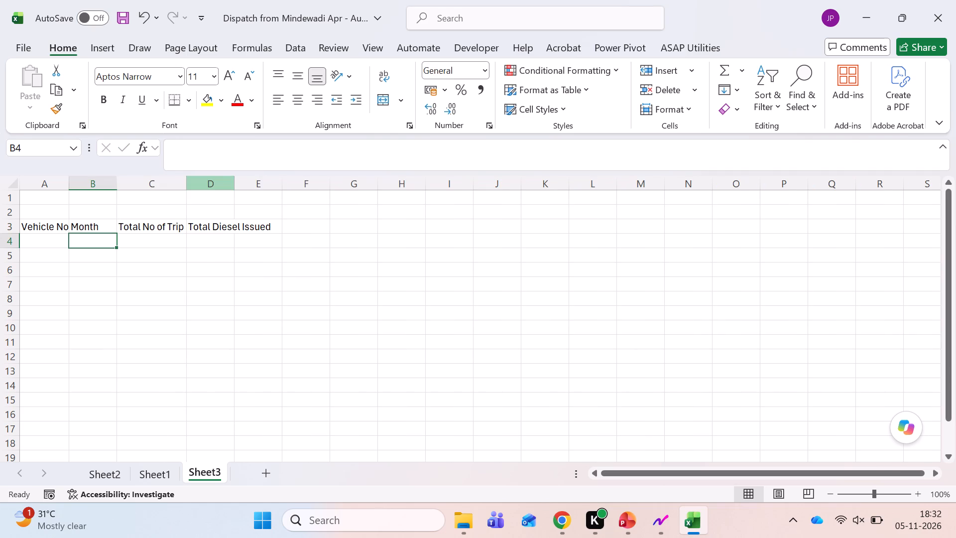
double_click(235, 184)
Enter vehicle numbers 4677, 4397 and 6604 in A4:A6 under Vehicle No.
key(Left)
key(Left)
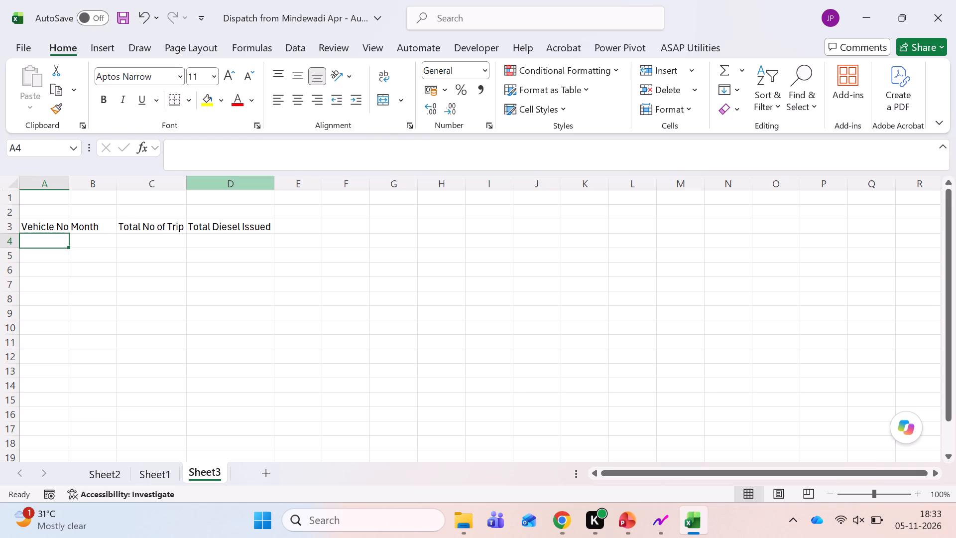
key(alt+Tab)
key(alt+Tab)
key(4)
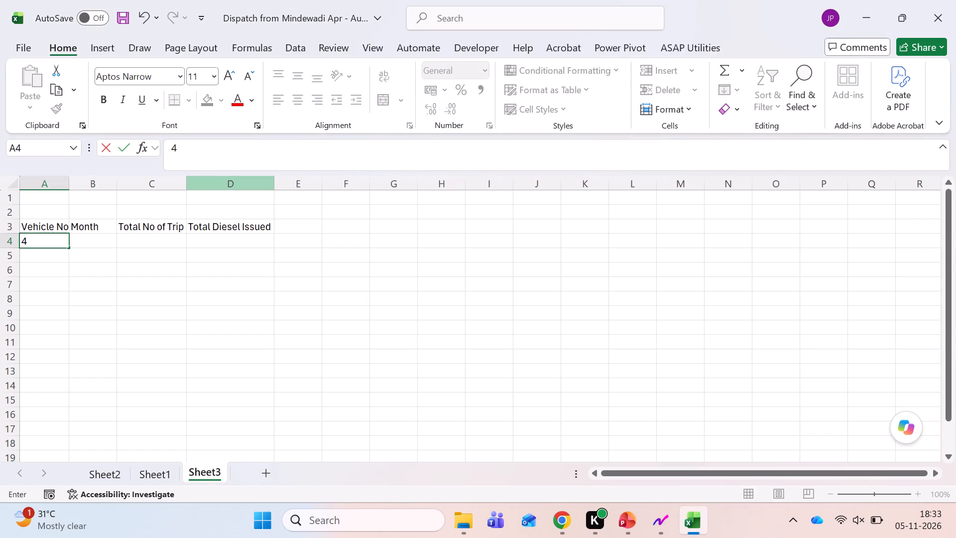
text(677)
key(Return)
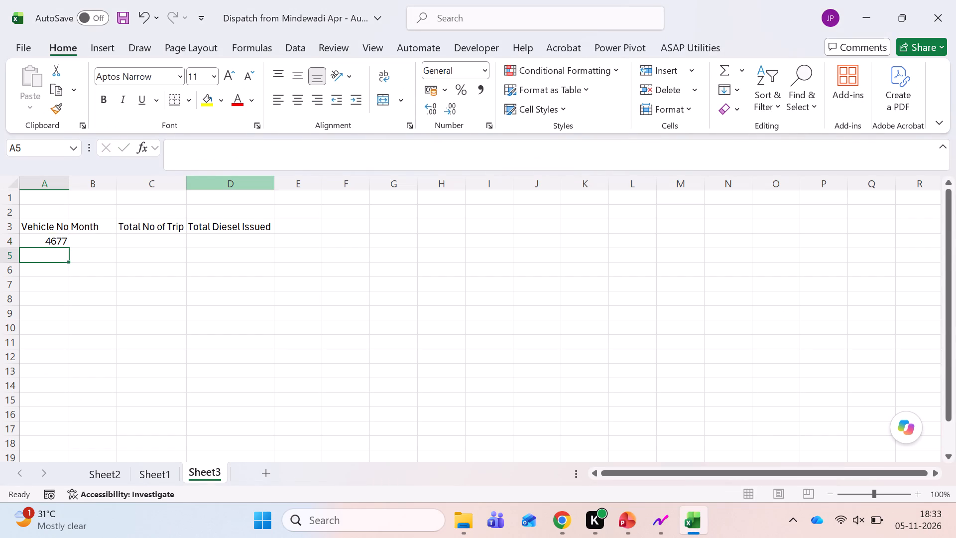
text(439)
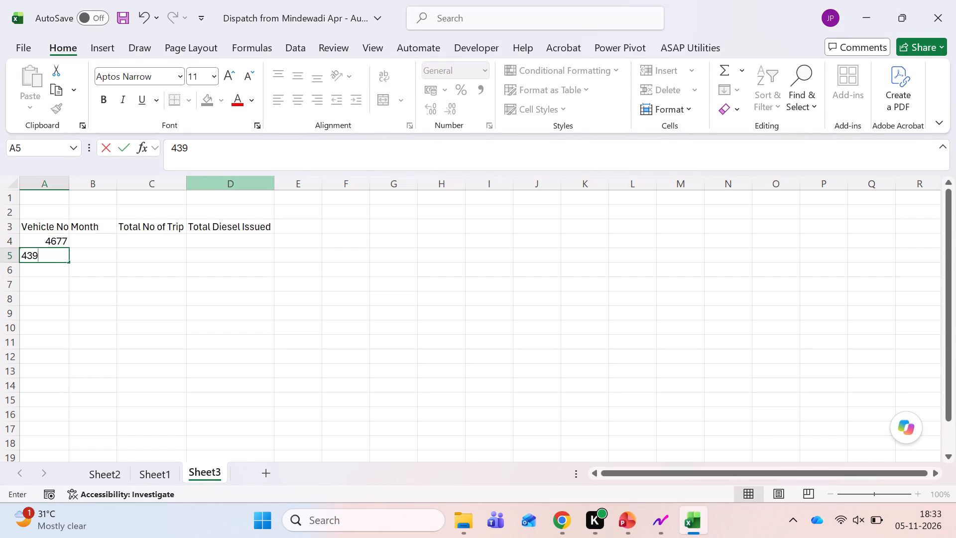
key(7)
key(Return)
text(6604)
Enter the months Apr-26, May-26, Jun-26, Jul-26 and Aug-26 in B4:B8 under Month.
key(Right)
key(Up)
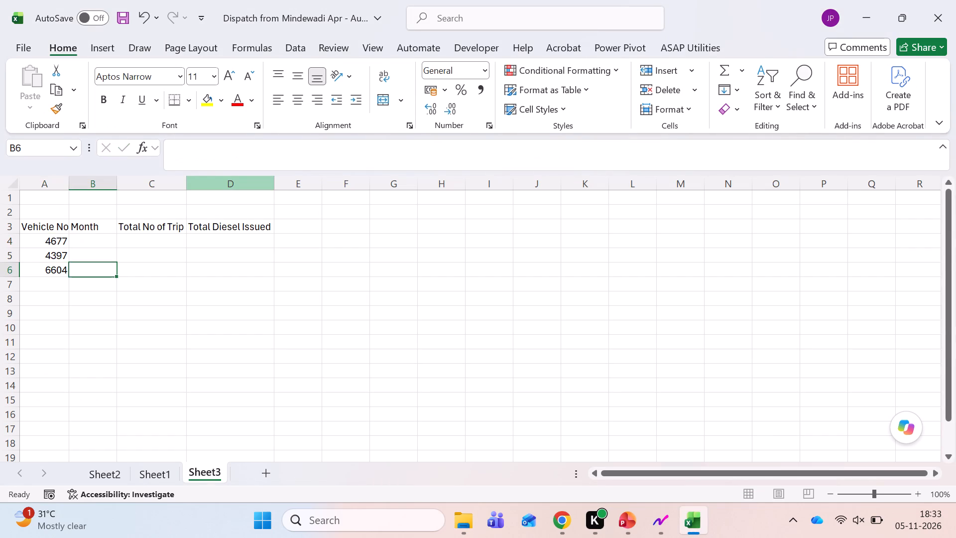
key(Up)
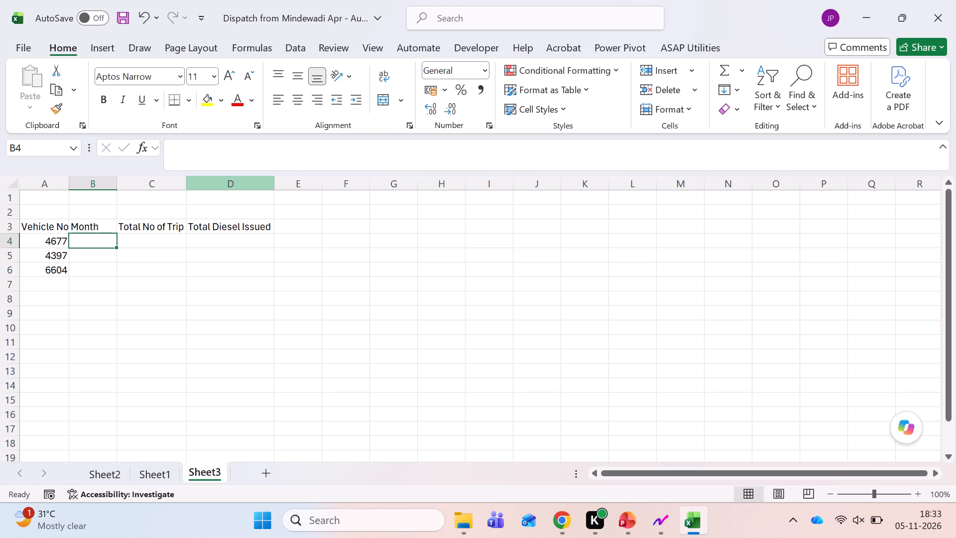
key(Down)
key(Up)
key(Up)
key(Left)
key(Down)
key(Right)
text(Apr)
text(-26)
key(Return)
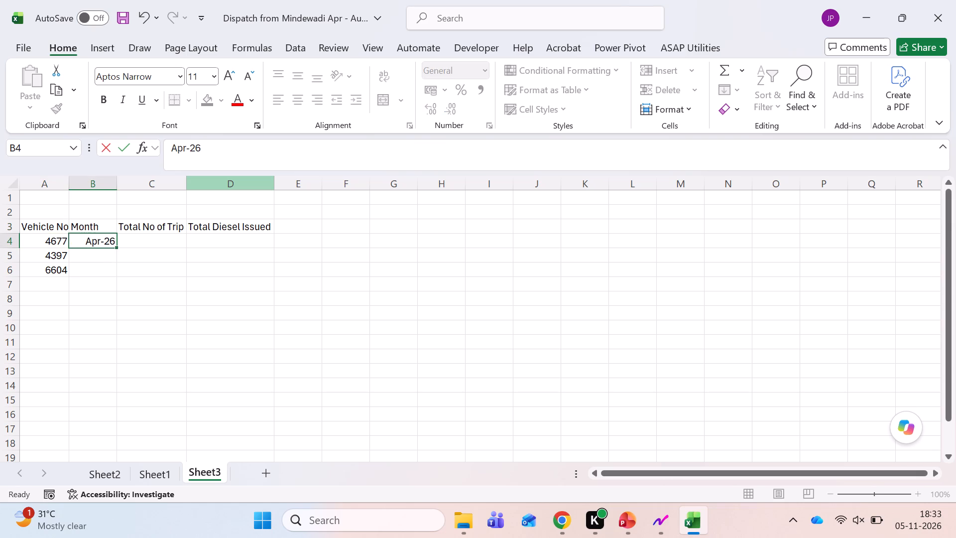
text(May-26)
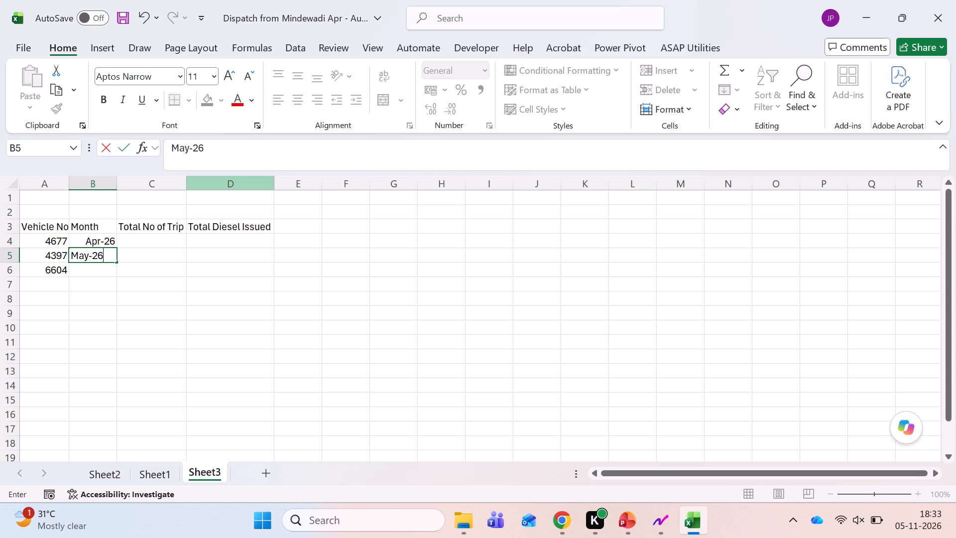
key(Return)
text(Jun-26)
key(Return)
text(Jul-26)
key(Return)
text(Aug-26)
key(Return)
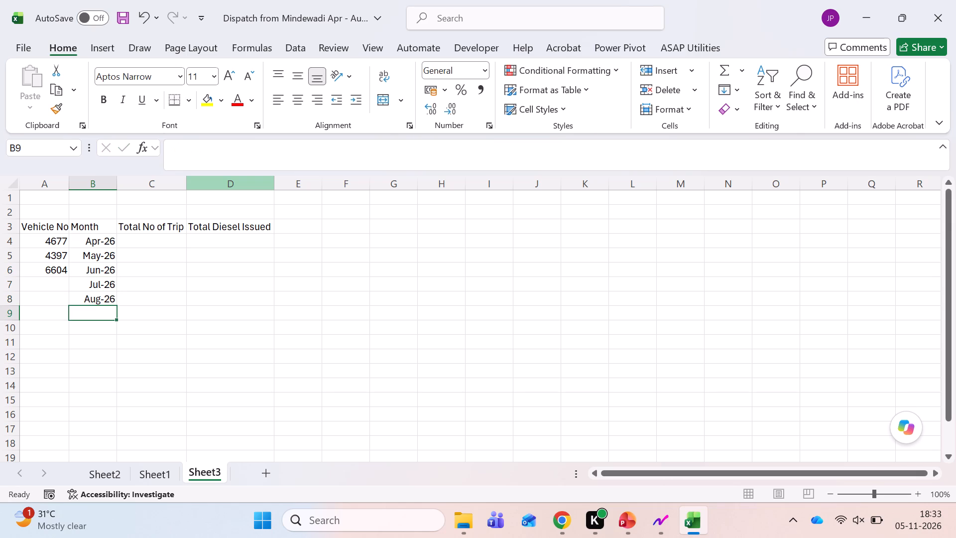
Copy the whole table A3:D8, headers and months included, to a second block starting at F3.
key(Left)
key(Up)
key(Up)
key(Up)
key(Up)
key(Up)
key(Up)
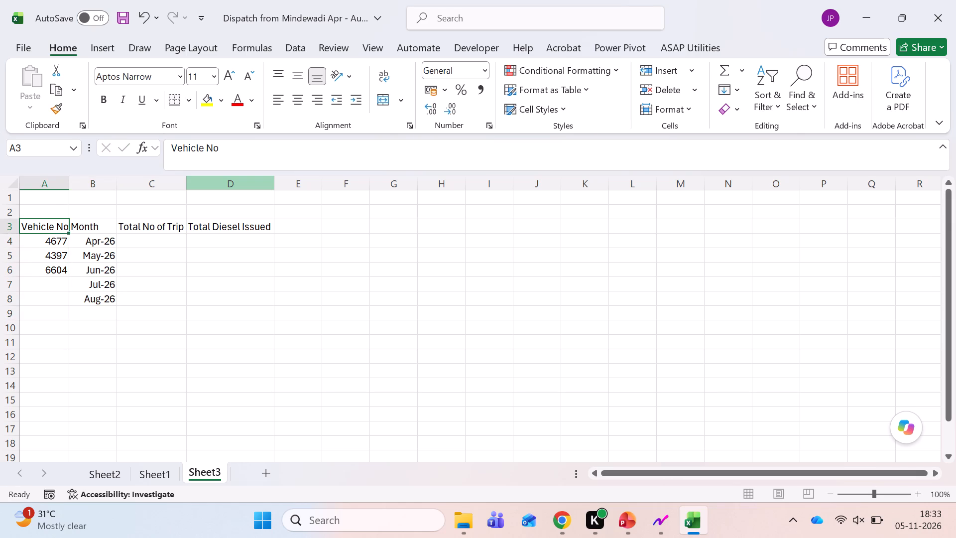
key(shift+Right)
key(shift+Right)
key(shift+Right)
key(shift+Down)
key(shift+Down)
key(shift+Down)
key(shift+Down)
key(shift+Down)
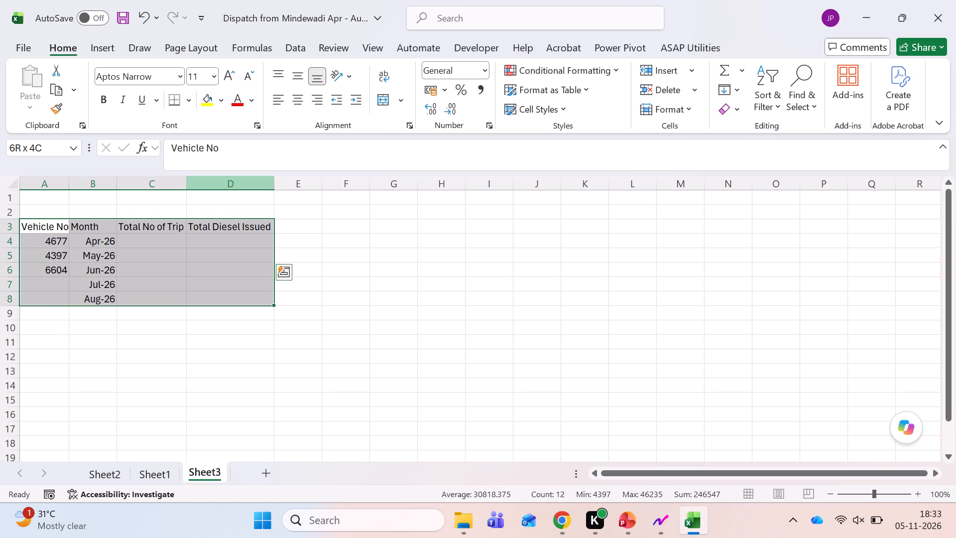
key(ctrl+c)
key(Right)
key(Right)
key(Right)
key(Right)
key(Right)
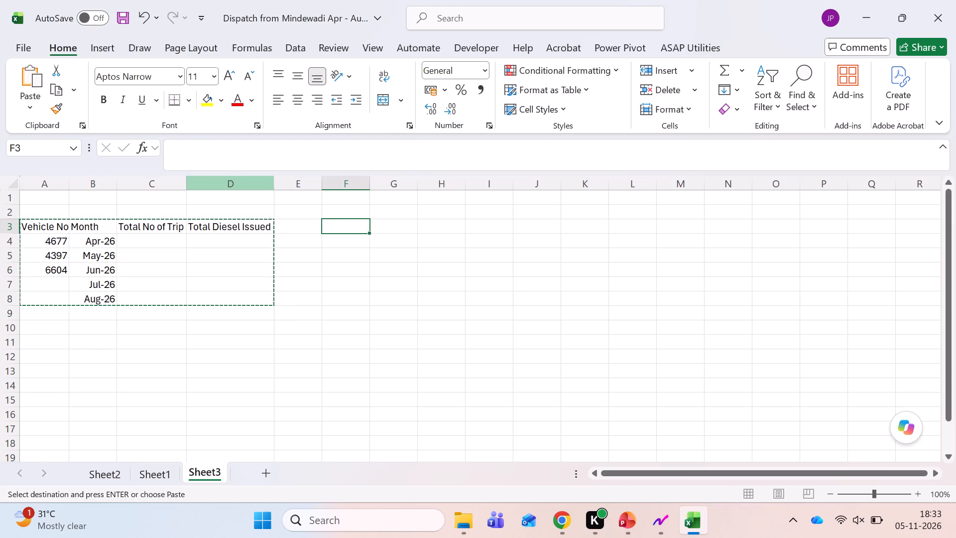
key(Return)
Copy the header row of the second table, F3:I3, to row 11 starting at A11.
key(Right)
key(Left)
key(shift+Right)
key(shift+Right)
key(shift+Right)
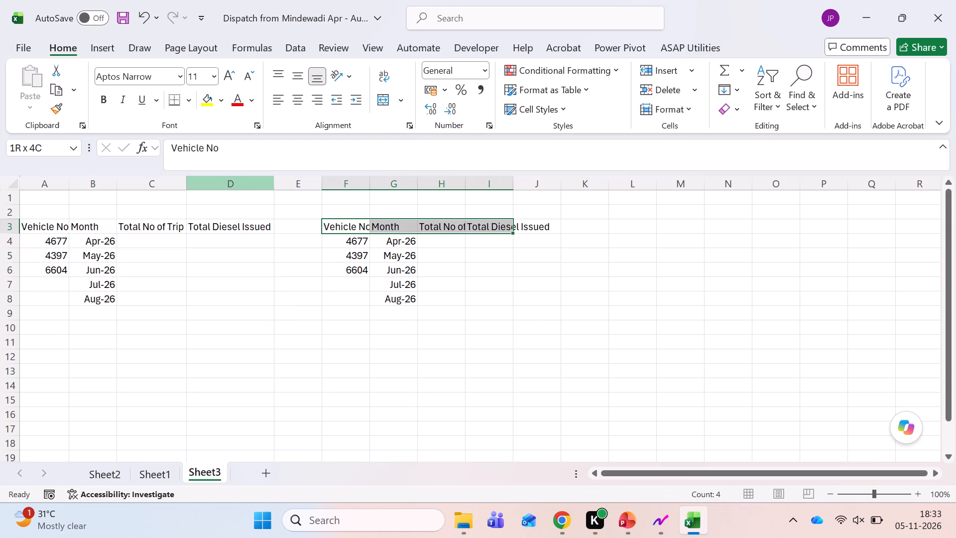
key(ctrl+c)
key(Right)
key(Right)
key(Right)
key(Right)
key(Down)
key(Down)
key(Down)
key(Down)
key(Down)
key(Down)
key(Down)
key(Down)
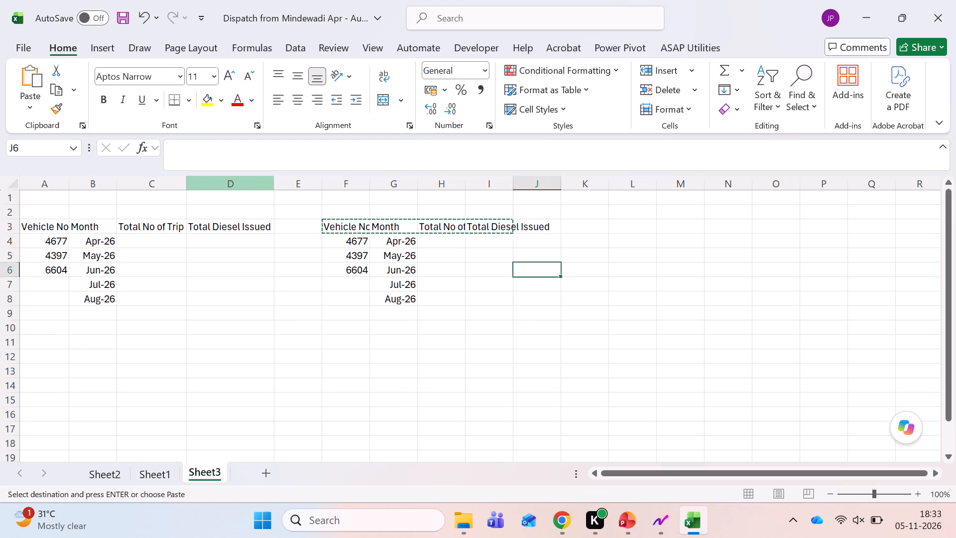
key(Left)
key(Left)
key(Left)
key(Left)
key(Left)
key(Left)
key(Left)
key(Left)
key(Left)
key(Left)
key(Left)
key(Left)
key(Left)
key(Return)
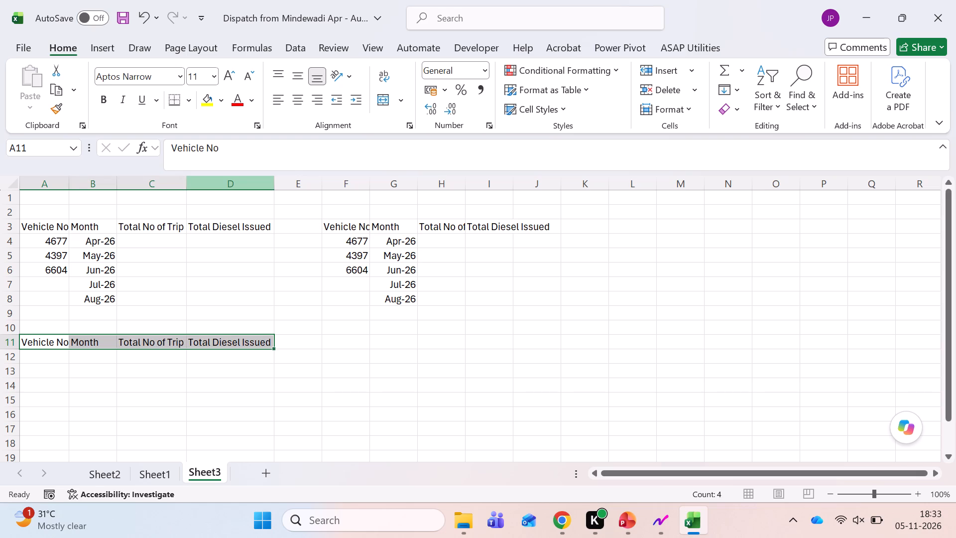
Autofit the widths of columns F to I to their contents.
drag(350, 186, 477, 188)
key(alt+h)
text(oi)
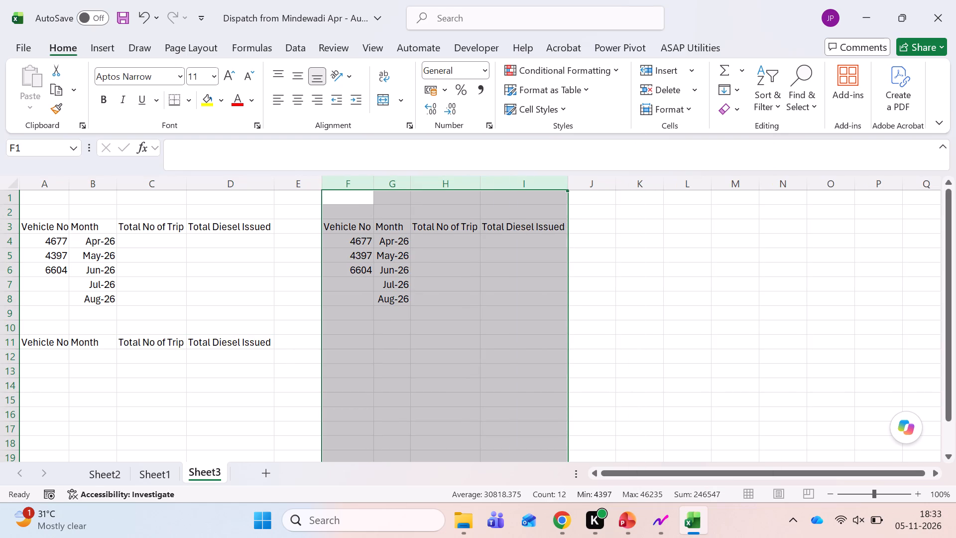
Fill the second table's Vehicle No cells F4:F8 with 4397, copied from F5.
click(354, 219)
key(Down)
key(Down)
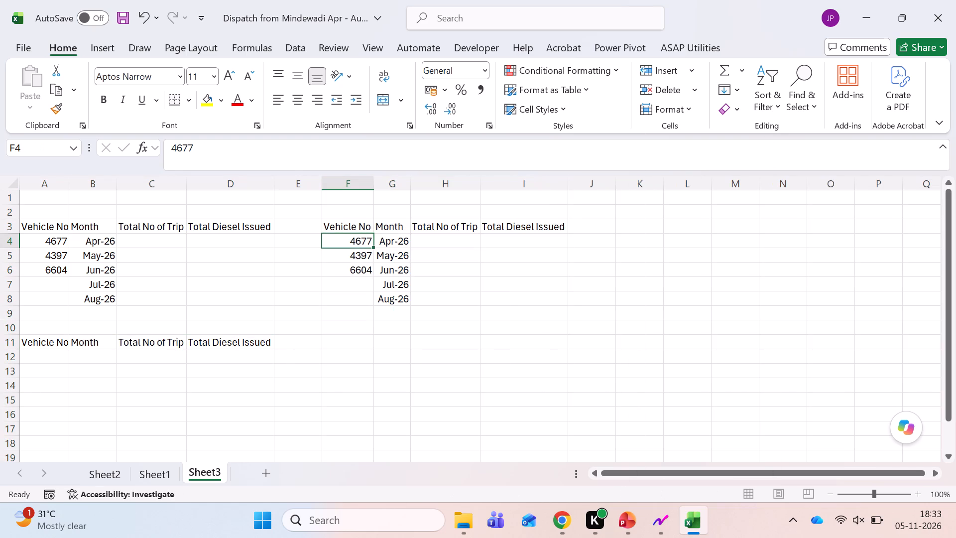
key(Down)
key(ctrl+c)
key(Up)
key(shift+Down)
key(shift+Down)
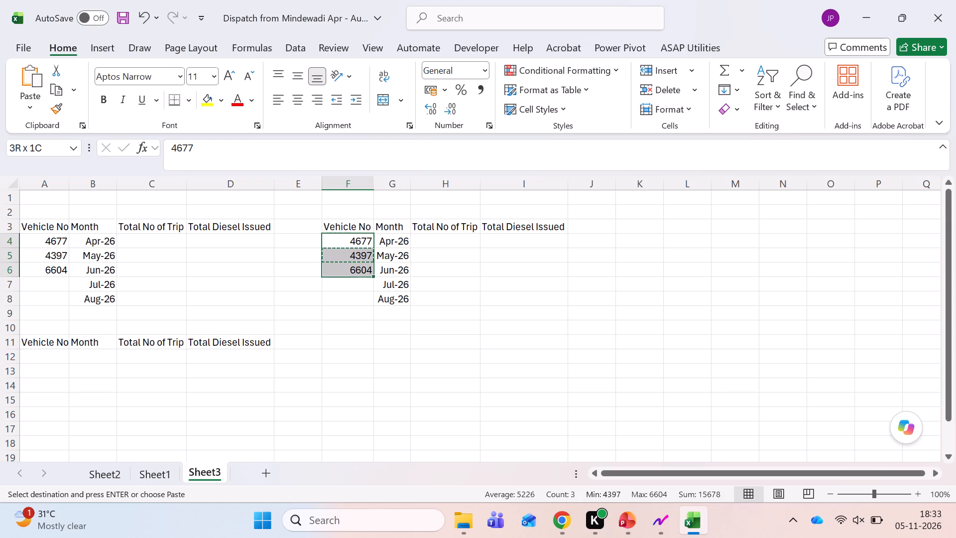
key(shift+Down)
key(shift+Down)
key(Return)
Fill the first table's remaining Vehicle No cells A5:A8 with 4677, copied from A4.
key(Left)
key(Left)
key(Left)
key(ctrl+Left)
key(Left)
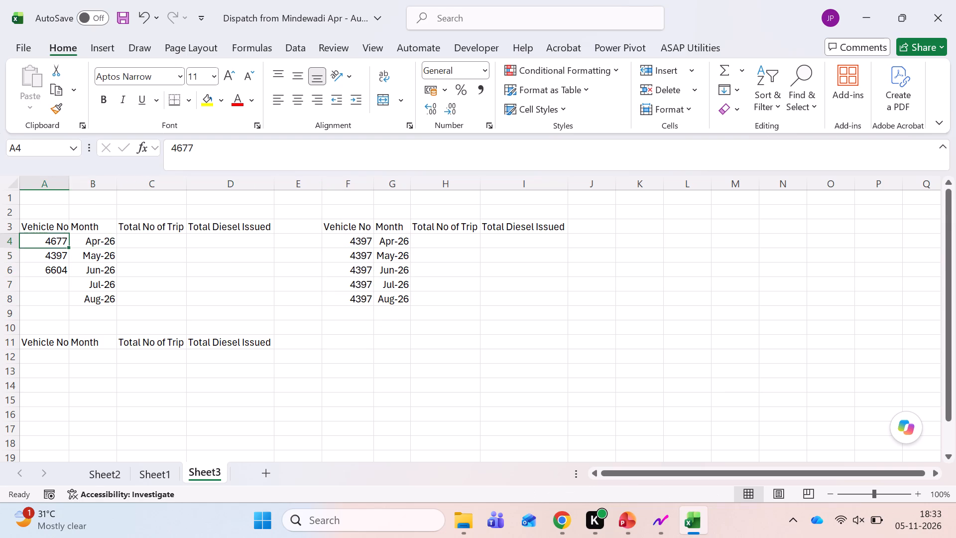
key(ctrl+c)
key(Down)
key(shift+Down)
key(shift+Down)
key(shift+Down)
key(Return)
key(Right)
key(ctrl+Right)
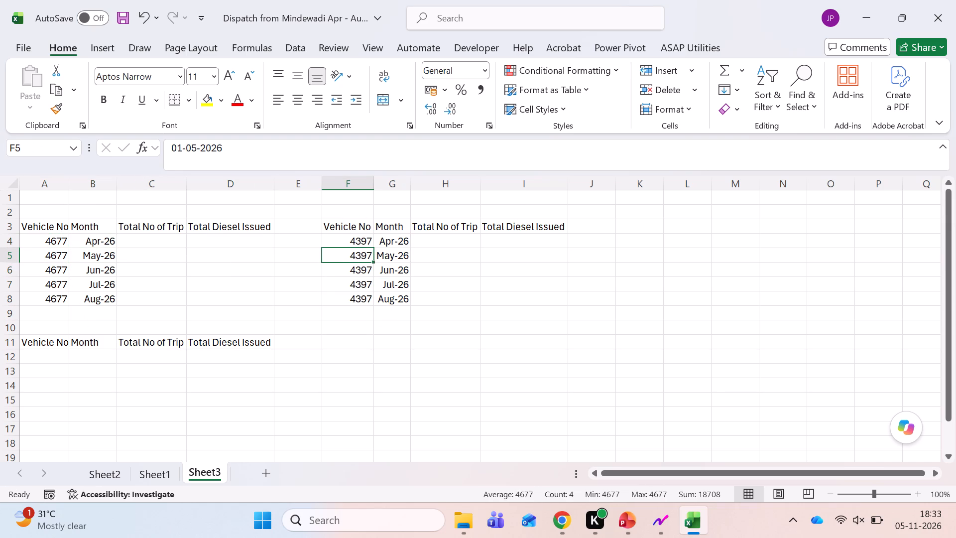
Enter vehicle number 6604 in A12, the first row under the third table's header.
key(ctrl+Down)
key(ctrl+Left)
key(ctrl+Left)
key(Down)
key(Down)
key(Down)
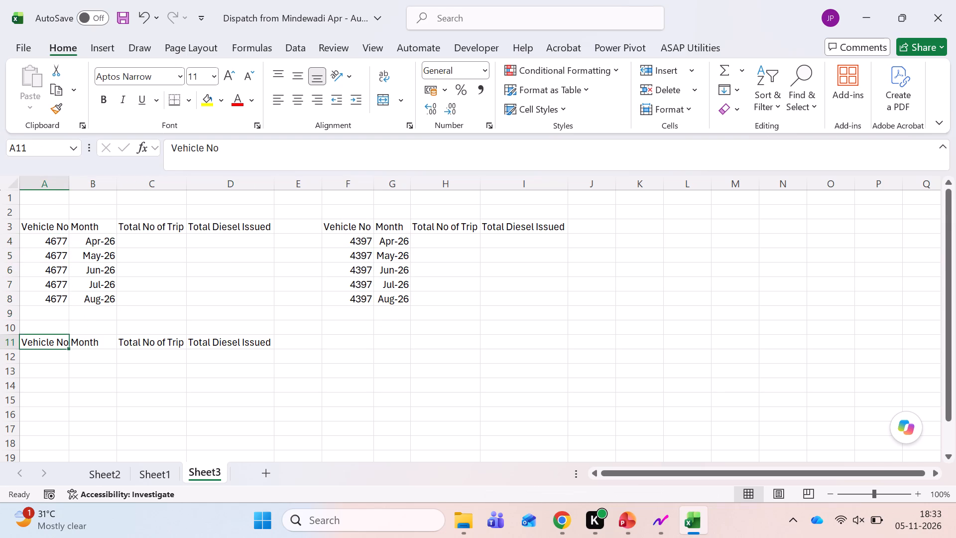
key(Down)
text(6604)
key(Return)
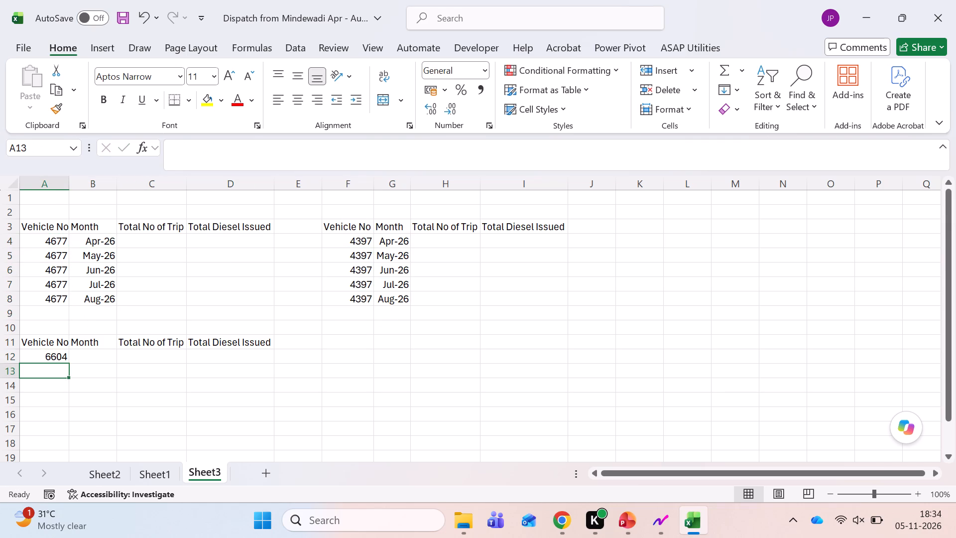
Copy the first table's months Apr-26 to Aug-26 from B4:B8 into the third table's Month column, starting at B12.
key(Right)
key(ctrl+Down)
key(ctrl+Down)
key(ctrl+Down)
key(ctrl+Up)
key(ctrl+Up)
key(ctrl+Up)
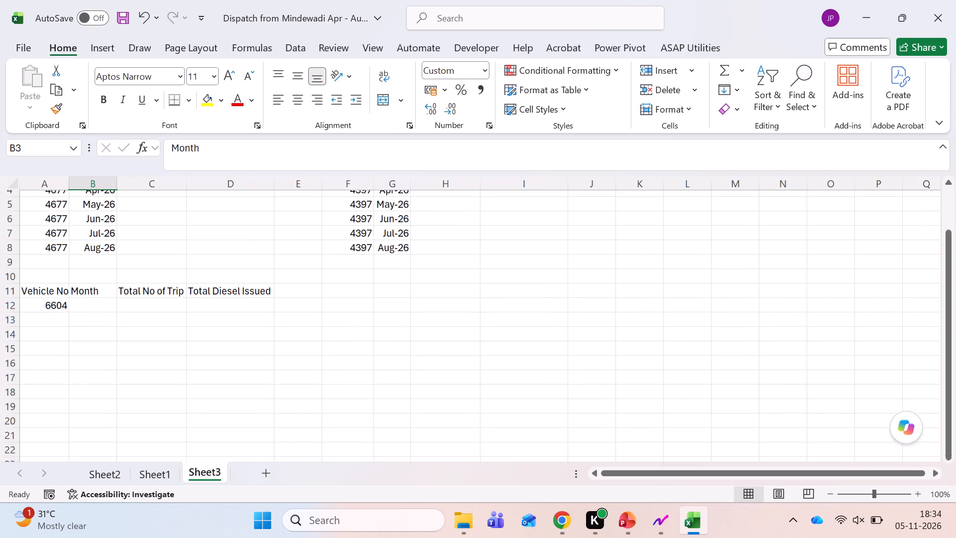
key(Down)
key(ctrl+shift+Down)
key(ctrl+c)
key(Down)
key(Down)
key(Down)
key(Down)
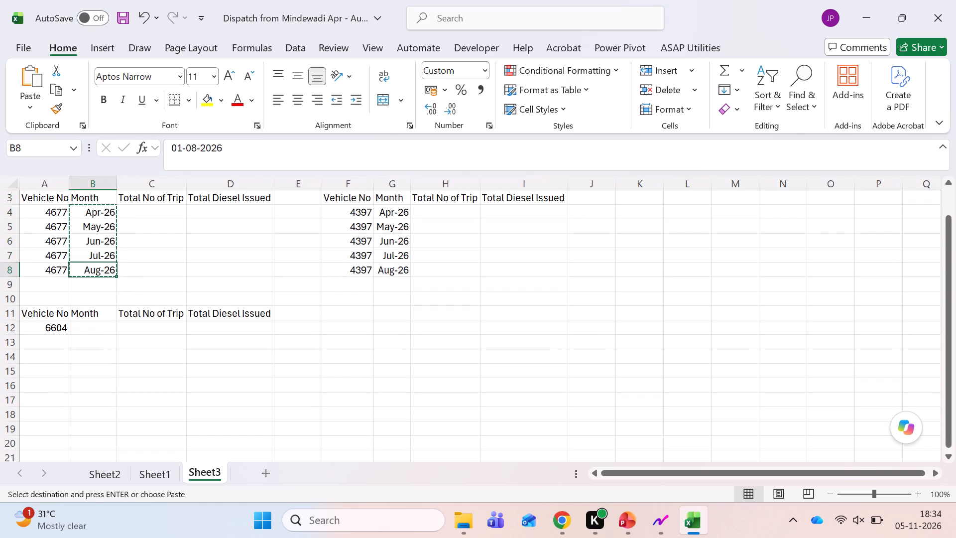
key(Down)
key(Down)
key(Down)
key(Down)
key(Return)
Fill the third table's remaining Vehicle No cells A13:A16 with 6604, copied from A12.
key(Left)
key(ctrl+c)
key(Down)
key(shift+Down)
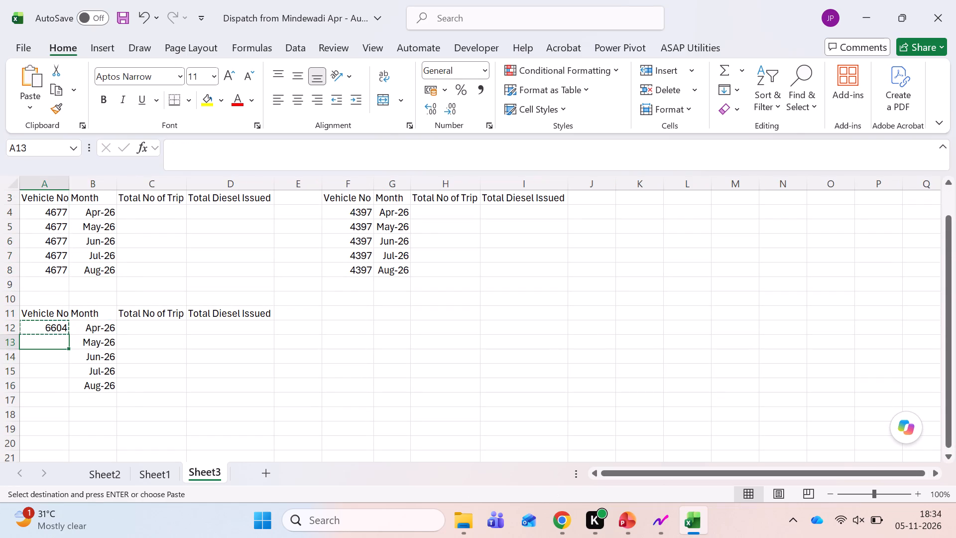
key(shift+Down)
key(shift+Down)
key(Return)
Make the first table's header row A3:D3 bold.
key(Up)
key(ctrl+Up)
key(ctrl+Up)
key(ctrl+Up)
key(ctrl+Up)
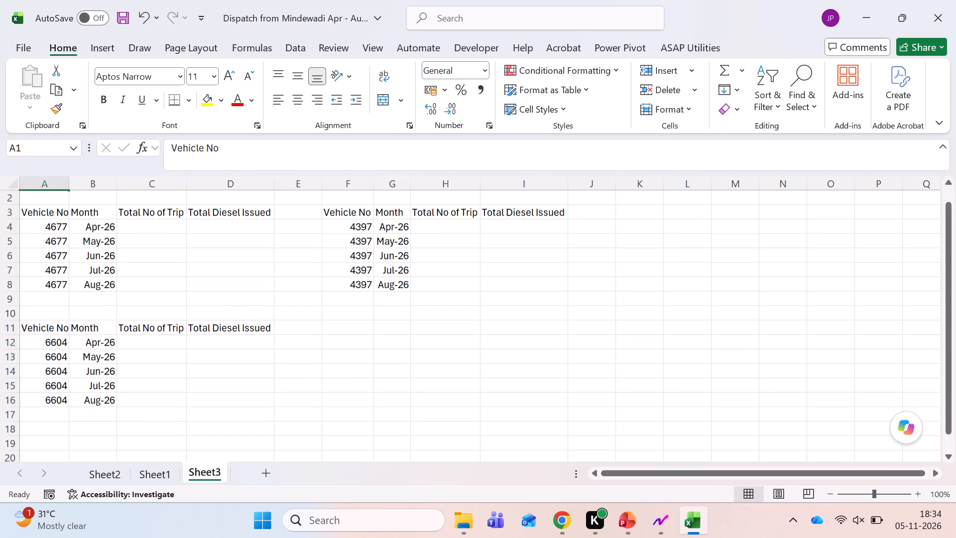
key(Down)
key(Down)
key(shift+Right)
key(shift+Right)
key(shift+Right)
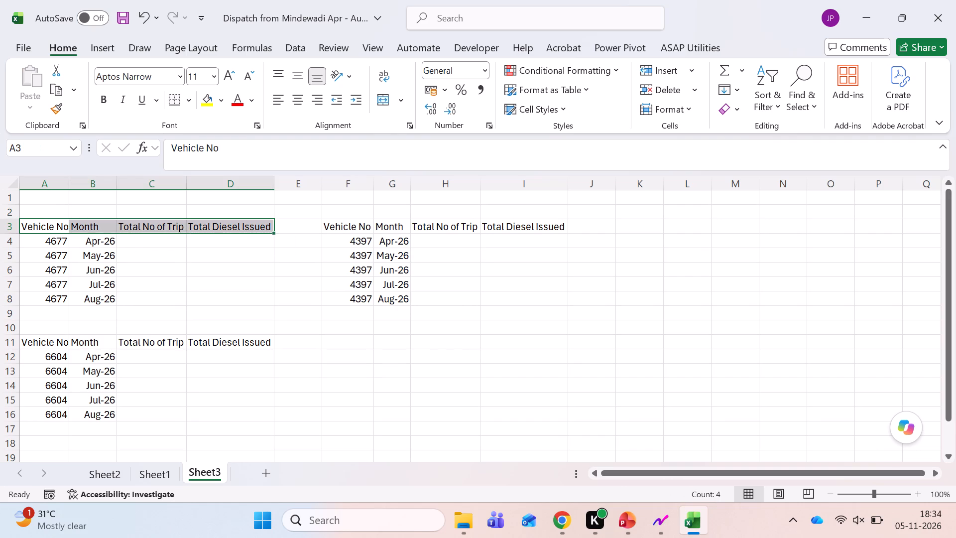
key(ctrl+b)
Apply all borders to the first table, A3:D8.
key(shift+Down)
key(shift+Down)
key(shift+Down)
key(shift+Down)
key(shift+Down)
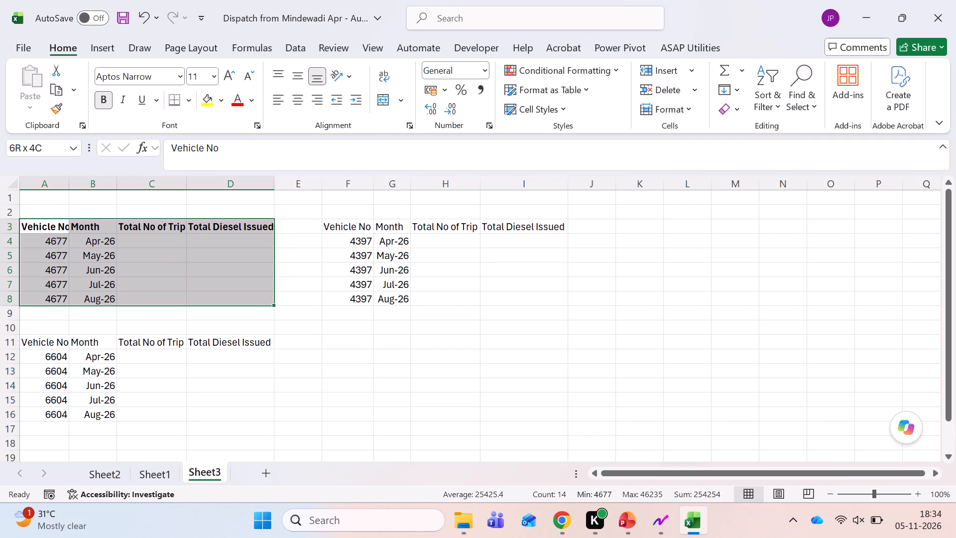
key(alt+h)
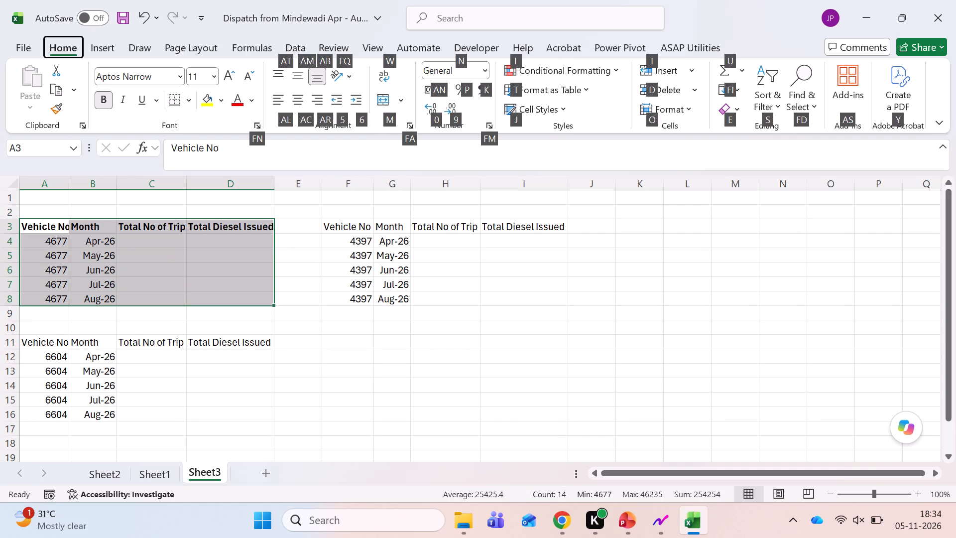
key(Escape)
key(alt+h)
text(ba)
Apply all borders to the second table, F3:I8.
key(Right)
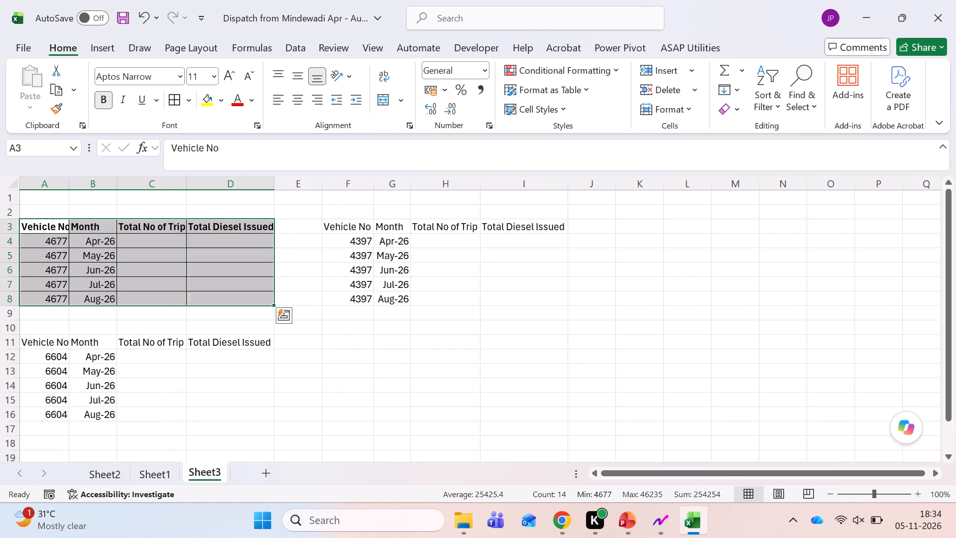
key(Right)
key(Right)
key(Right)
key(Right)
key(shift+Right)
key(shift+Right)
key(shift+Right)
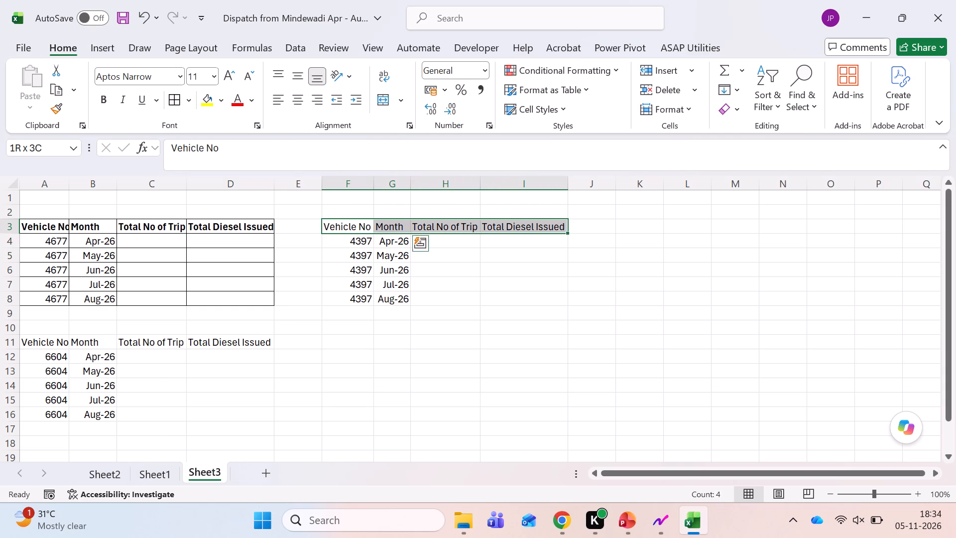
key(shift+Down)
key(shift+Up)
key(shift+Up)
key(shift+Down)
key(shift+Down)
key(shift+Down)
key(shift+Down)
key(shift+Down)
key(shift+Down)
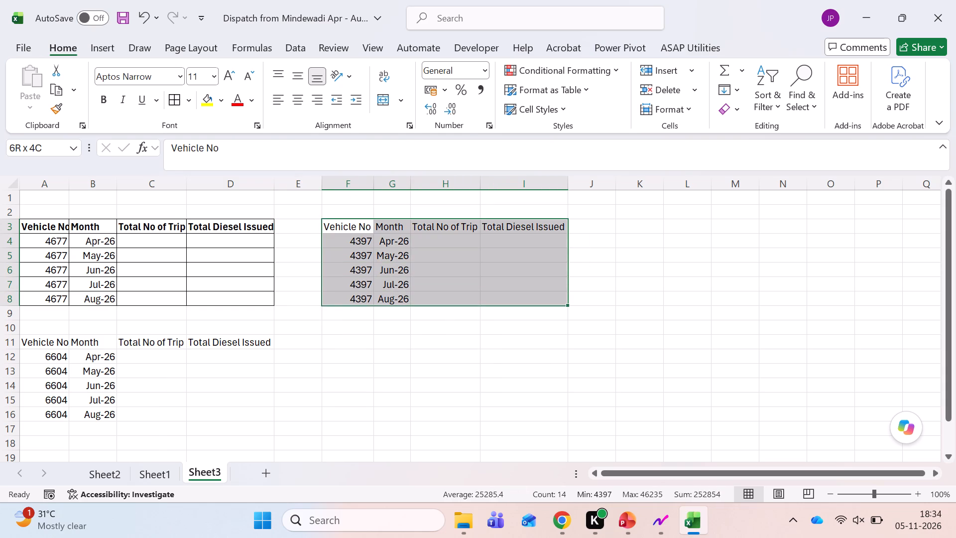
key(alt+h)
key(alt+b)
key(a)
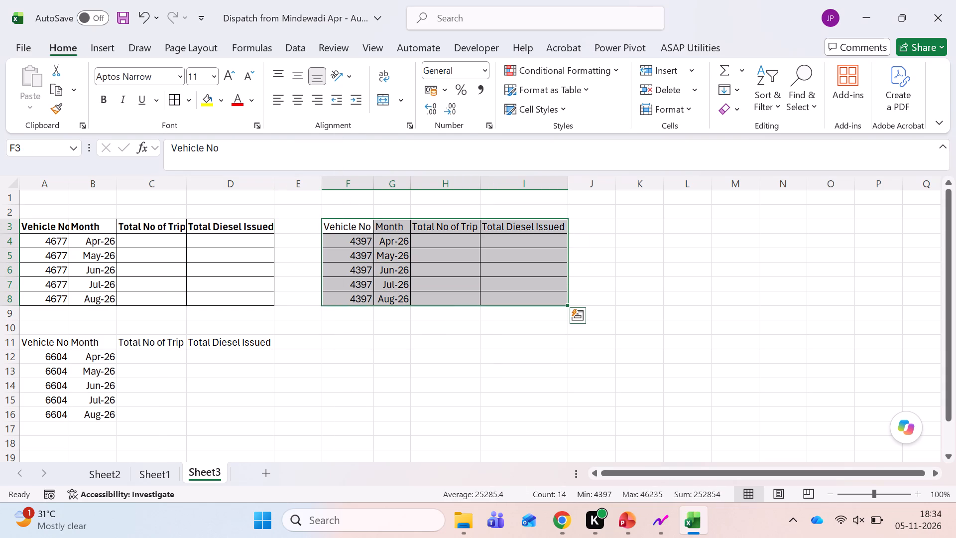
Make the second table's header row F3:I3 bold.
key(Right)
key(Left)
key(Left)
key(Right)
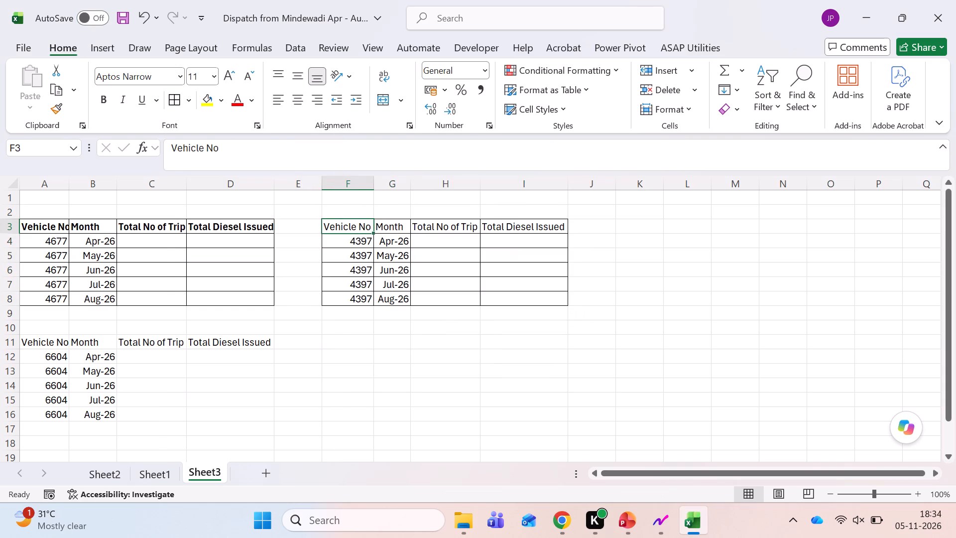
key(ctrl+shift+Right)
key(ctrl+b)
key(Down)
key(Down)
key(Down)
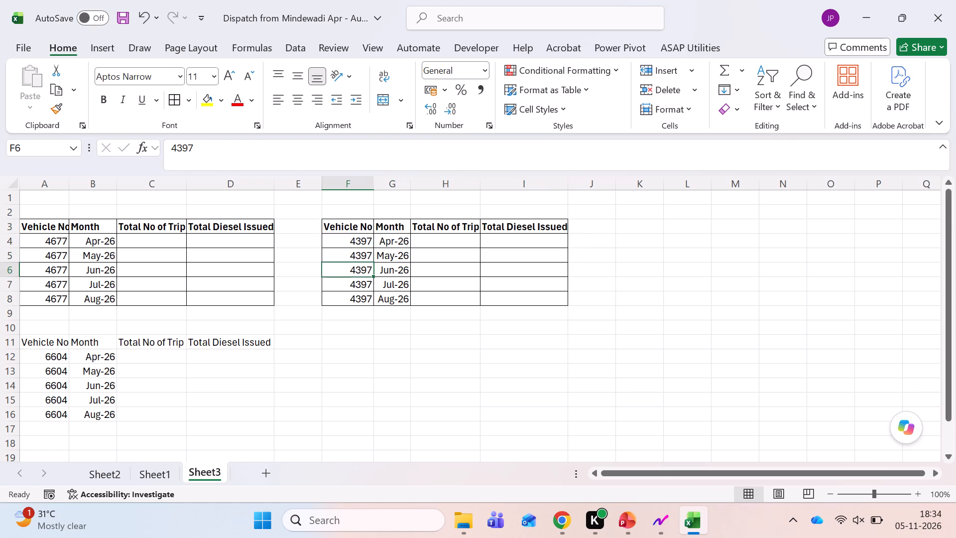